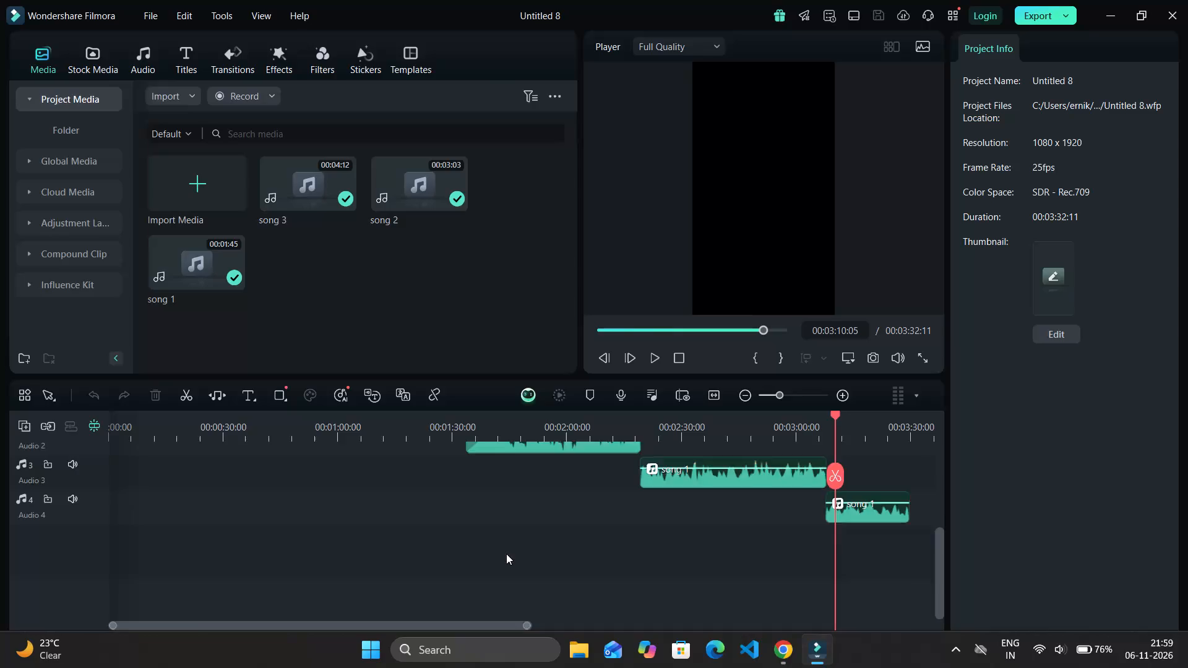
# Delete every audio clip from the timeline: song 3, both song 1 clips and song 2, keeping the Black video clip.
pyautogui.scroll(1, 506, 554)
pyautogui.moveTo(539, 572); pyautogui.dragTo(627, 575)
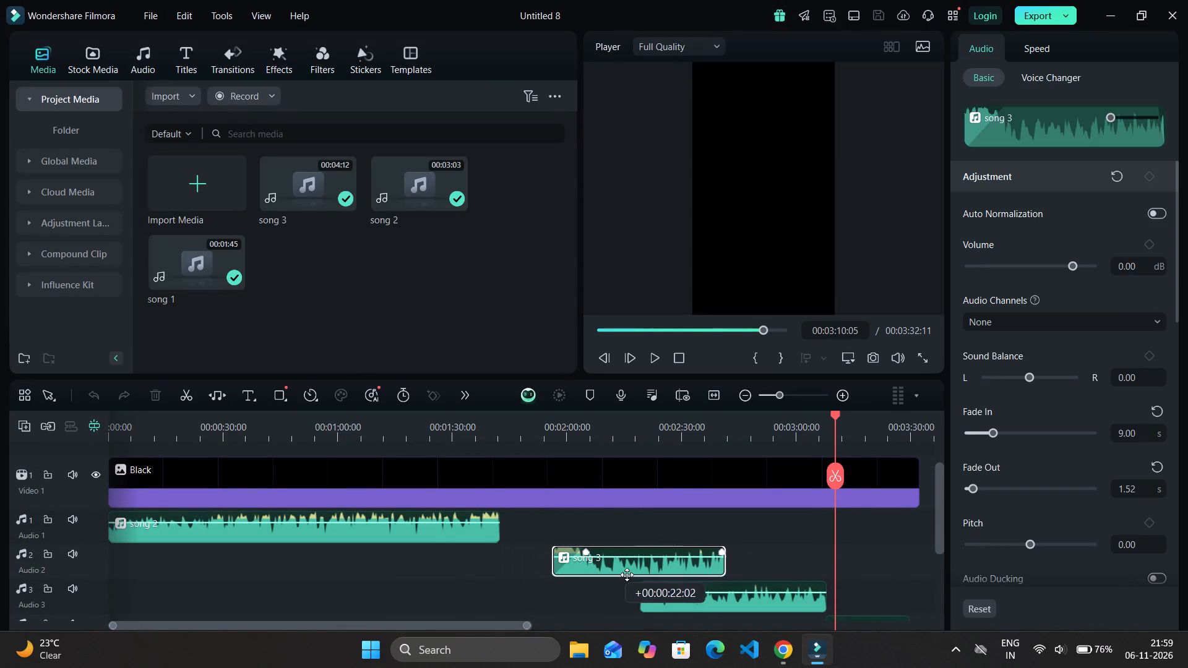
pyautogui.moveTo(627, 575); pyautogui.dragTo(629, 575)
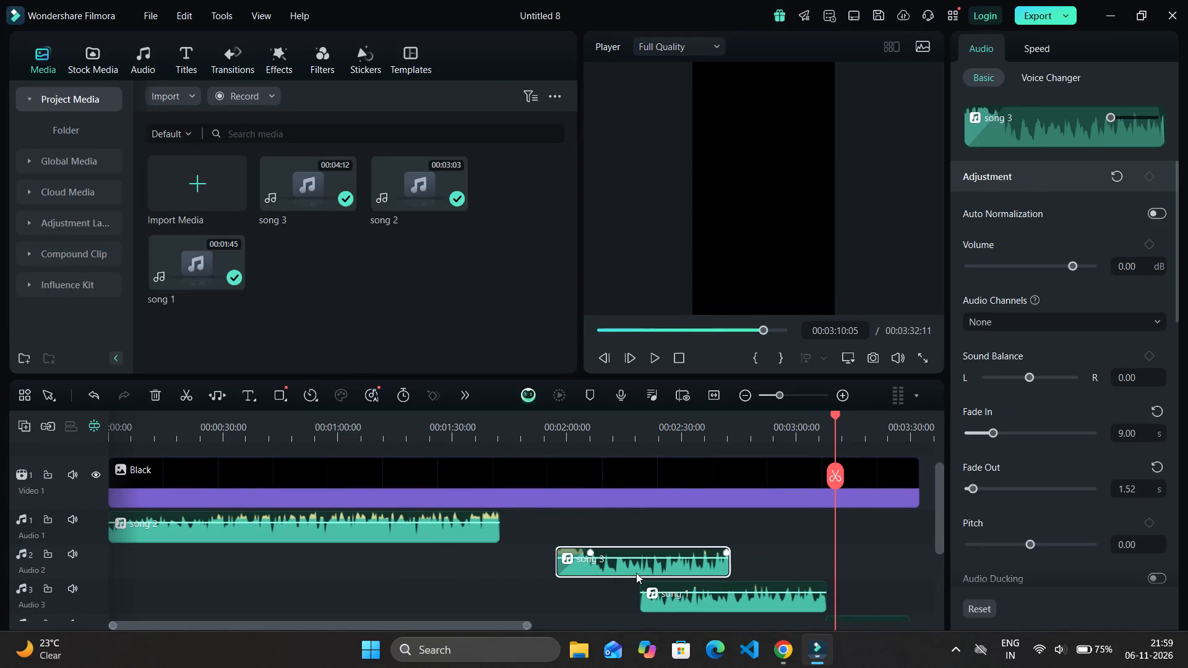
pyautogui.press('Delete')
pyautogui.click(663, 595)
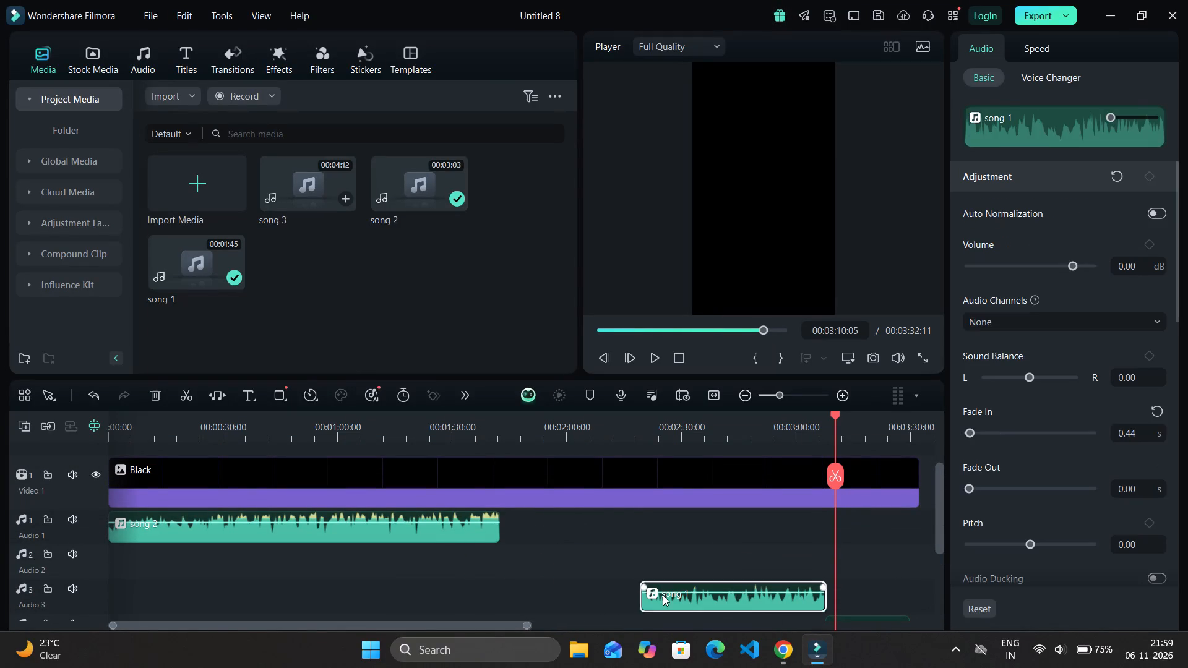
pyautogui.press('Delete')
pyautogui.keyDown('ctrl'); pyautogui.scroll(-9, 663, 595); pyautogui.keyUp('ctrl')
pyautogui.scroll(-1, 663, 595)
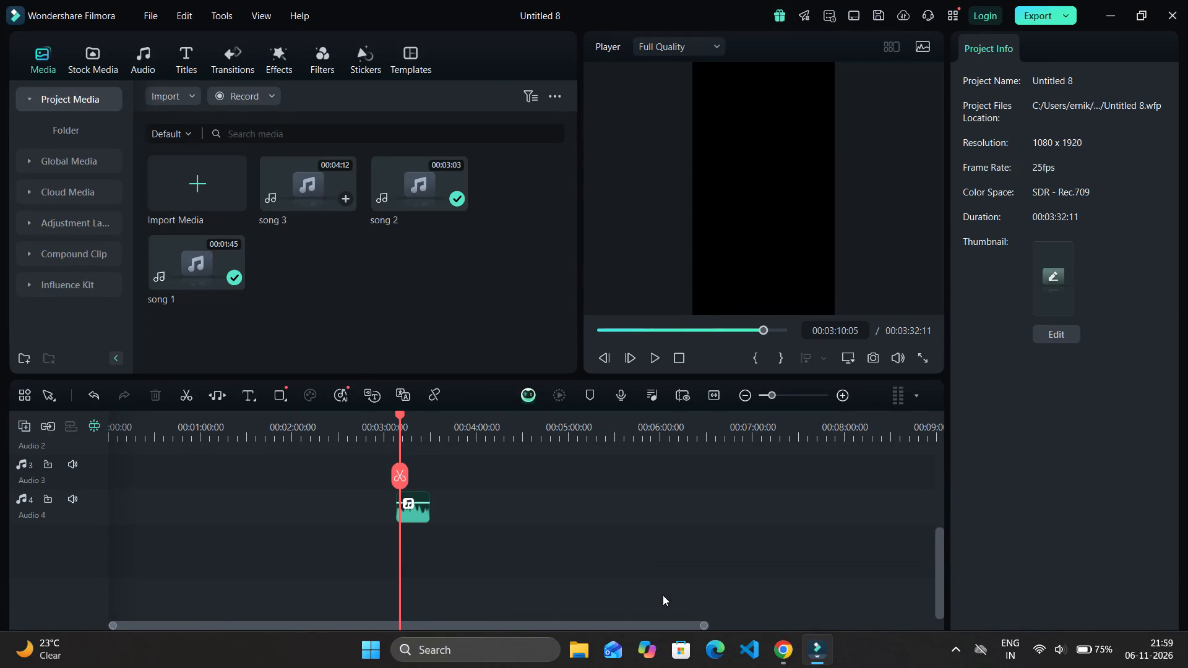
pyautogui.click(420, 531)
pyautogui.click(415, 512)
pyautogui.press('Delete')
pyautogui.scroll(3, 415, 512)
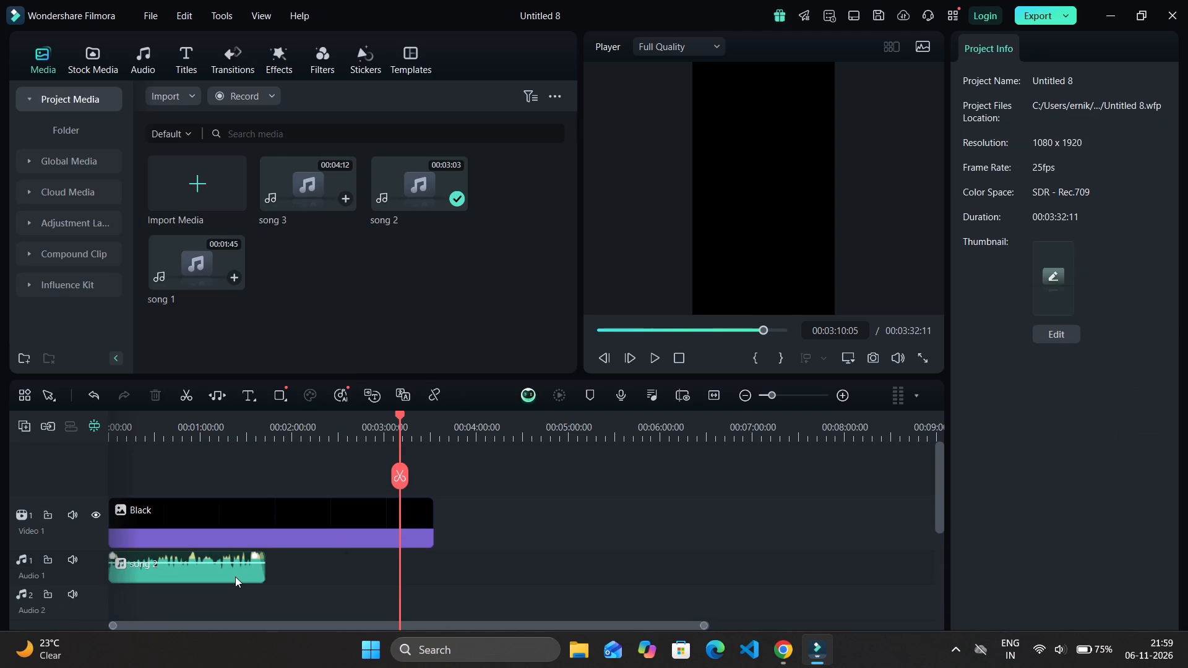
pyautogui.click(235, 576)
pyautogui.press('Delete')
# Preview song 3 and song 1 from the project media, and place song 1 at the very start of Audio 1.
pyautogui.keyDown('ctrl'); pyautogui.scroll(7, 235, 576); pyautogui.keyUp('ctrl')
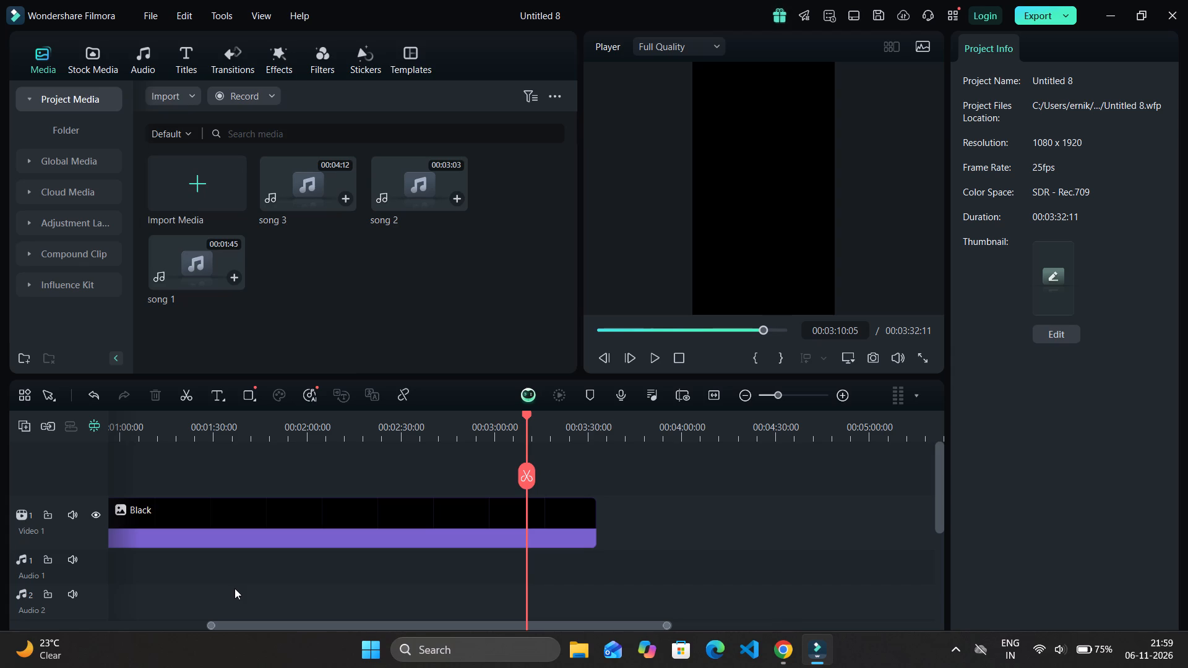
pyautogui.click(288, 187)
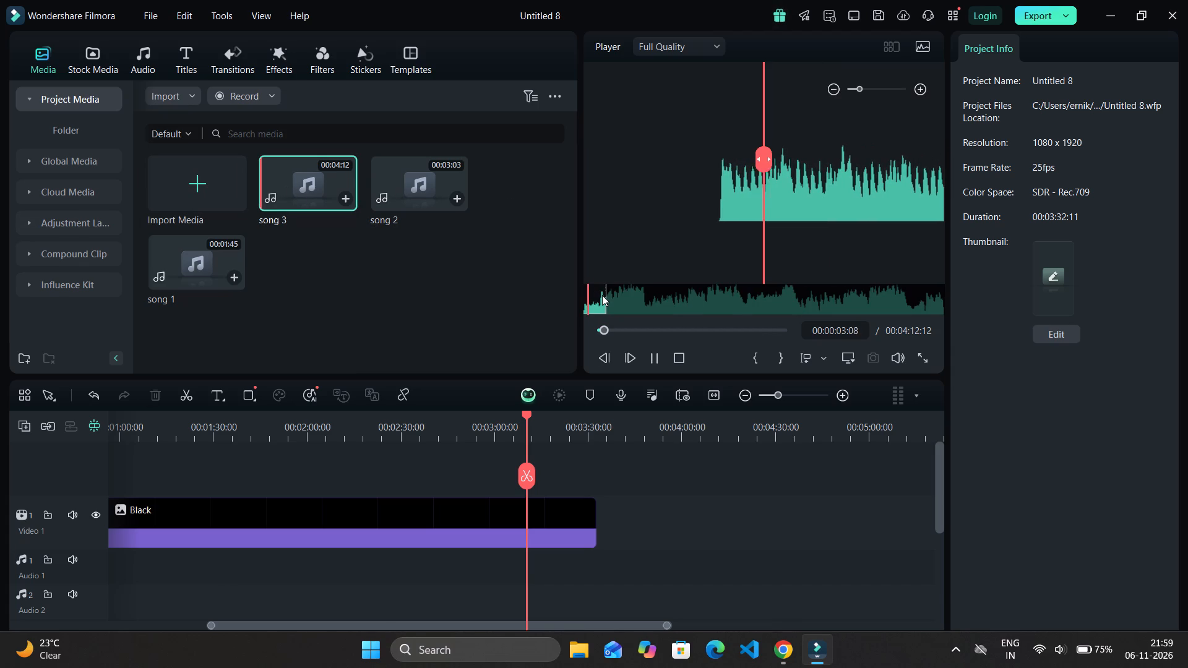
pyautogui.moveTo(602, 295); pyautogui.dragTo(619, 299)
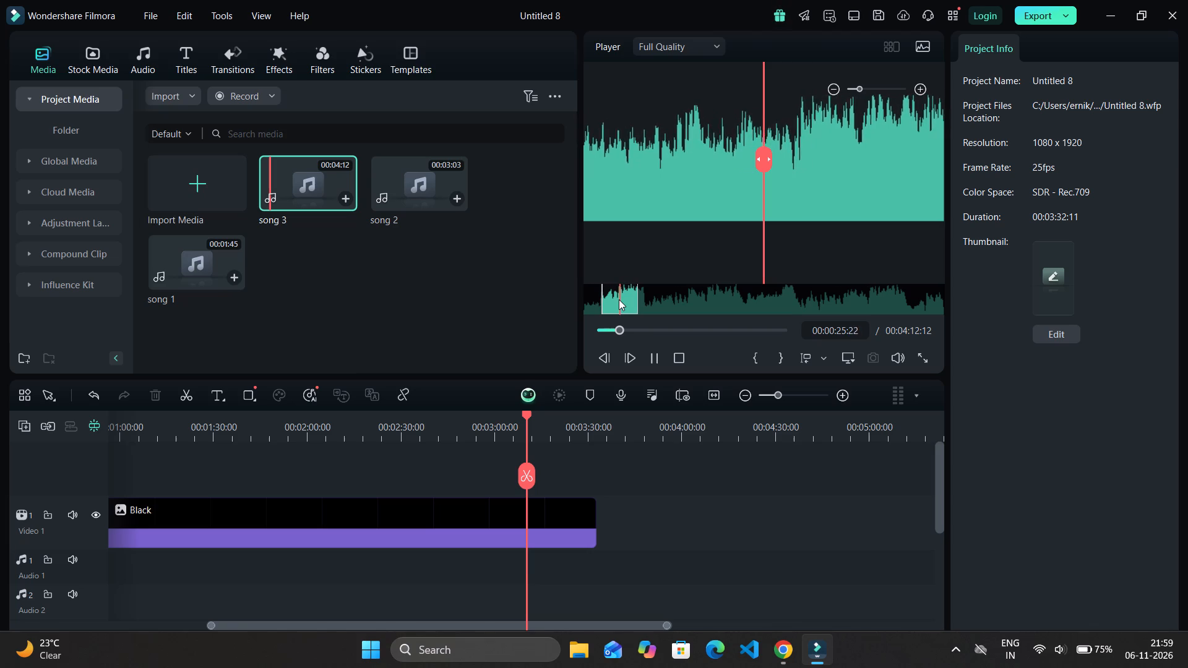
pyautogui.click(215, 254)
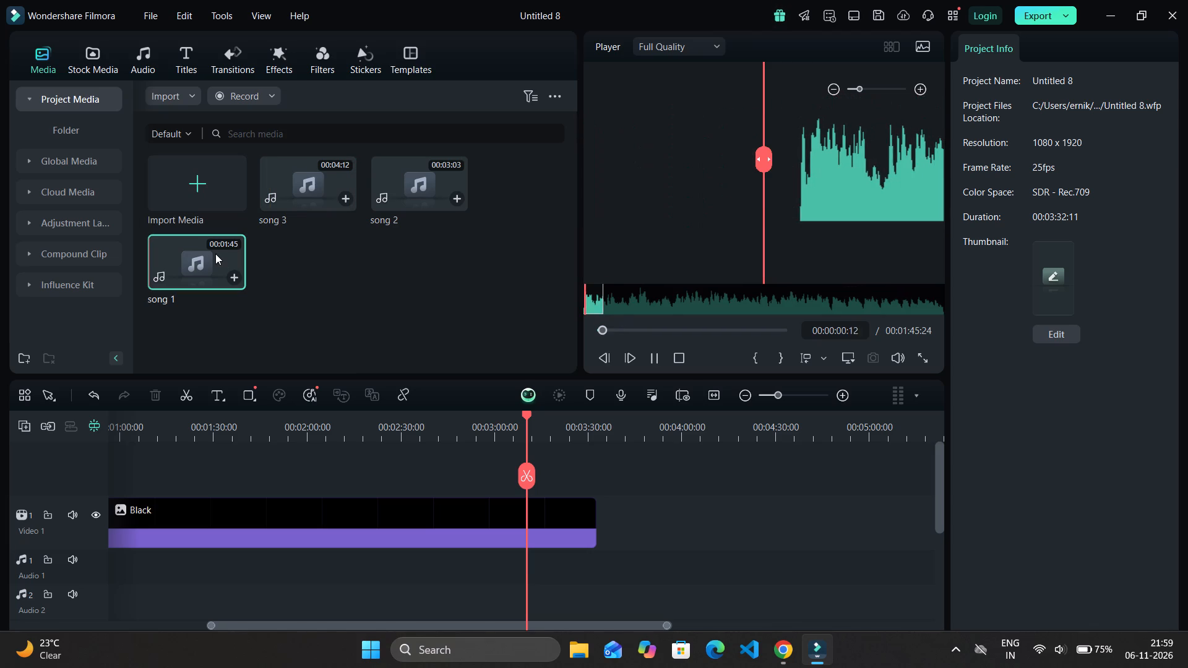
pyautogui.moveTo(191, 252); pyautogui.dragTo(119, 546)
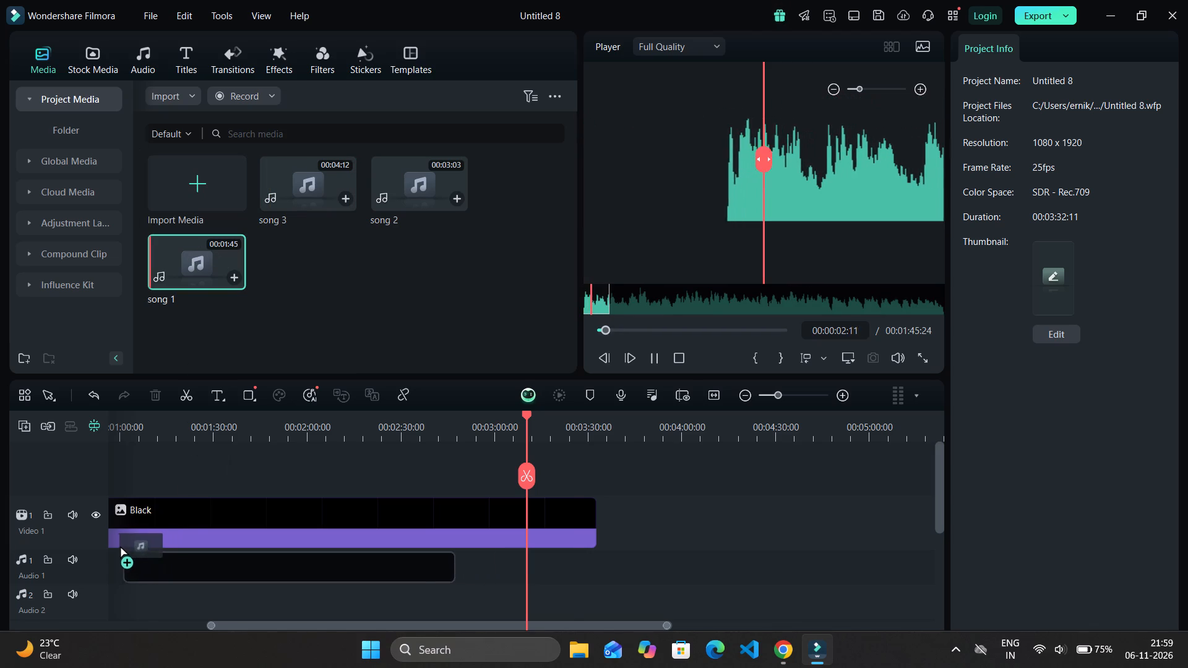
pyautogui.moveTo(119, 546); pyautogui.dragTo(100, 547)
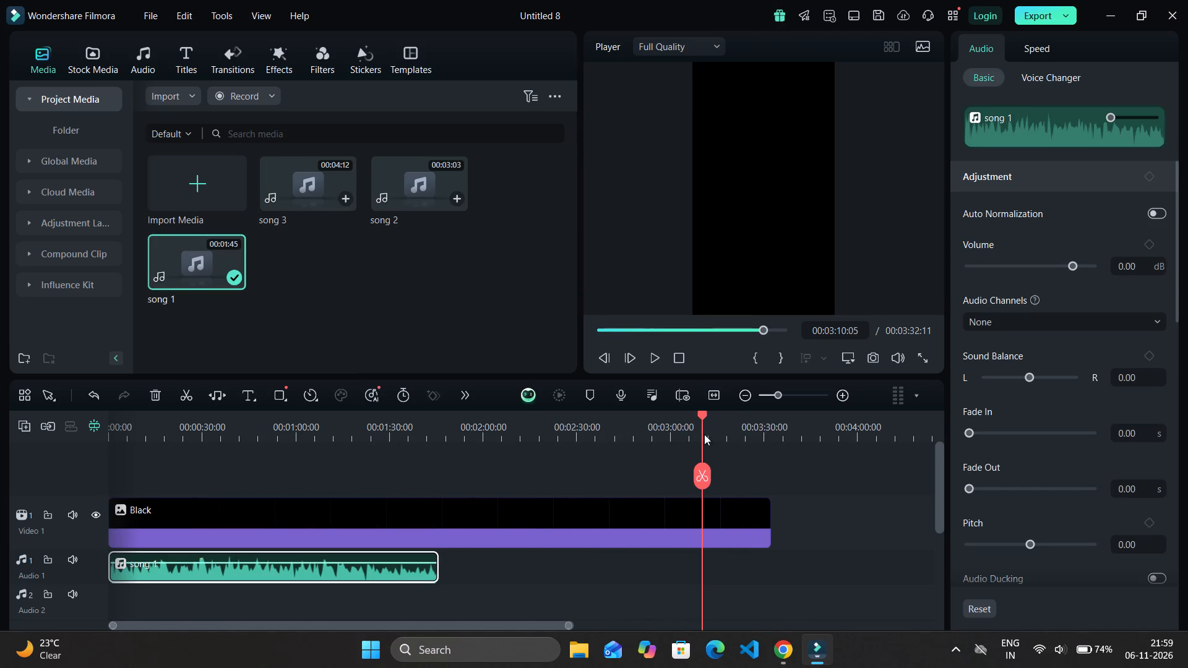
# Split the song 1 clip at 00:00:12:04 and delete the part before the cut.
pyautogui.keyDown('ctrl'); pyautogui.scroll(11, 291, 434); pyautogui.keyUp('ctrl')
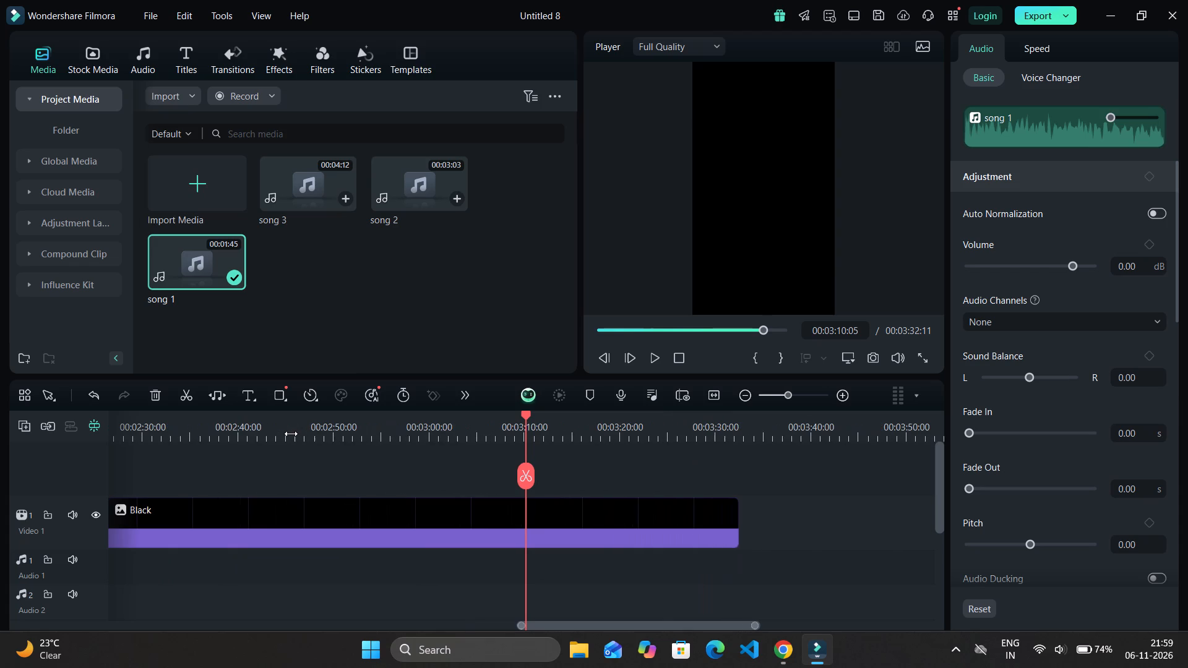
pyautogui.moveTo(529, 416); pyautogui.dragTo(0, 548)
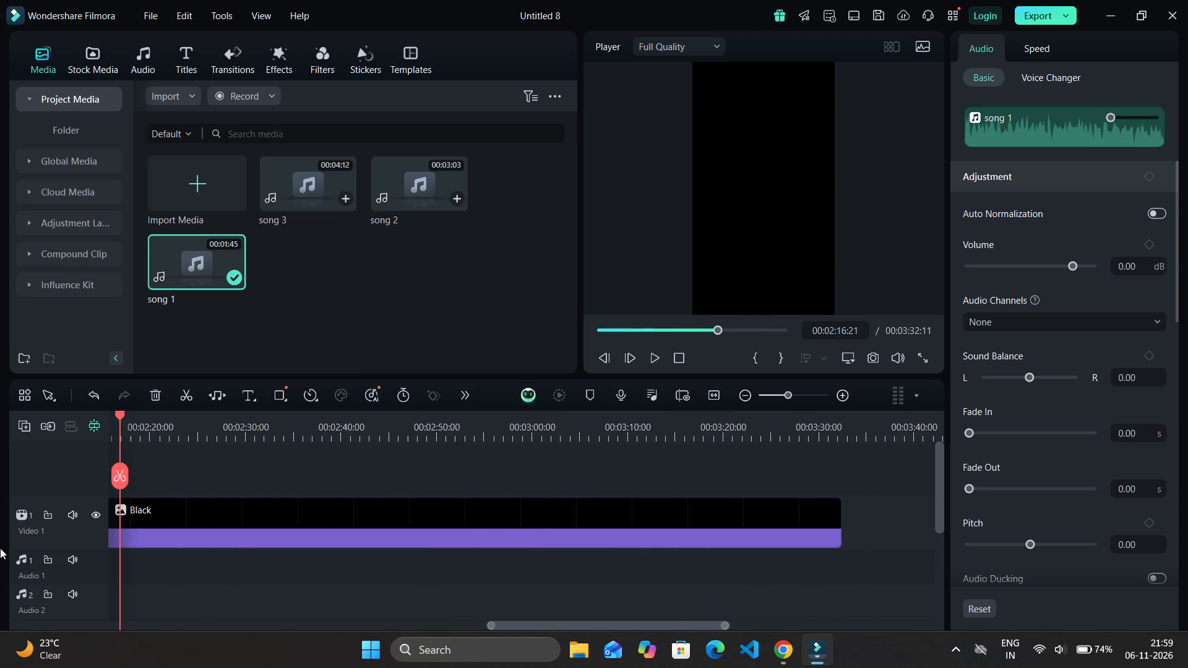
pyautogui.moveTo(0, 548); pyautogui.dragTo(0, 507)
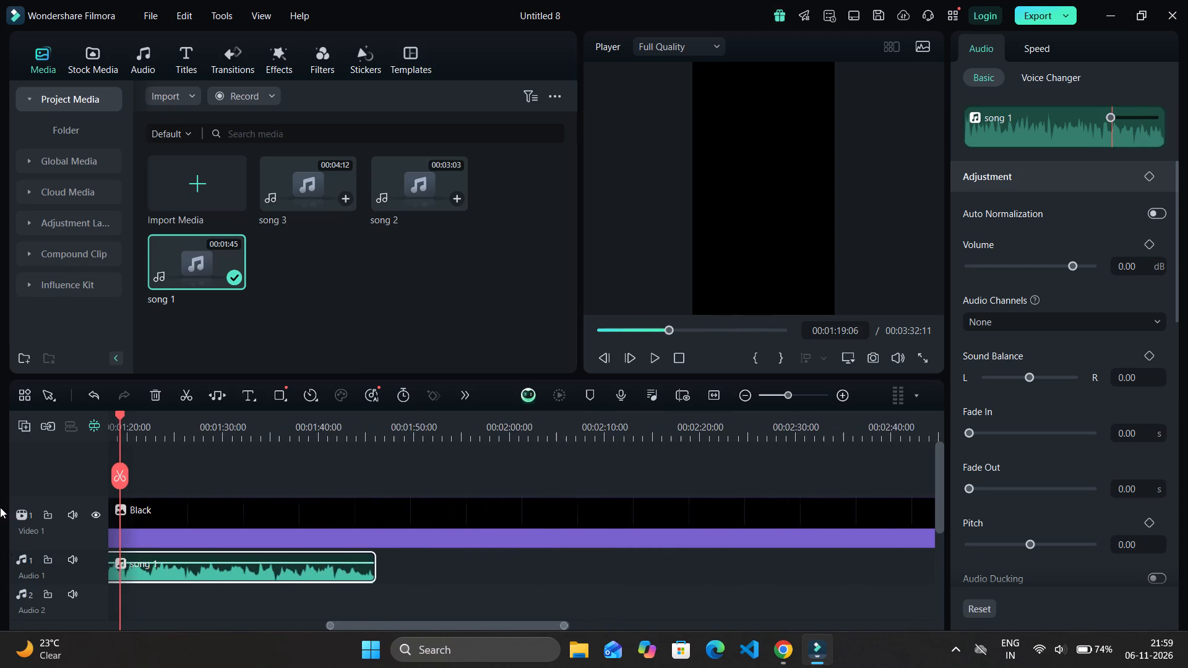
pyautogui.moveTo(0, 507); pyautogui.dragTo(197, 498)
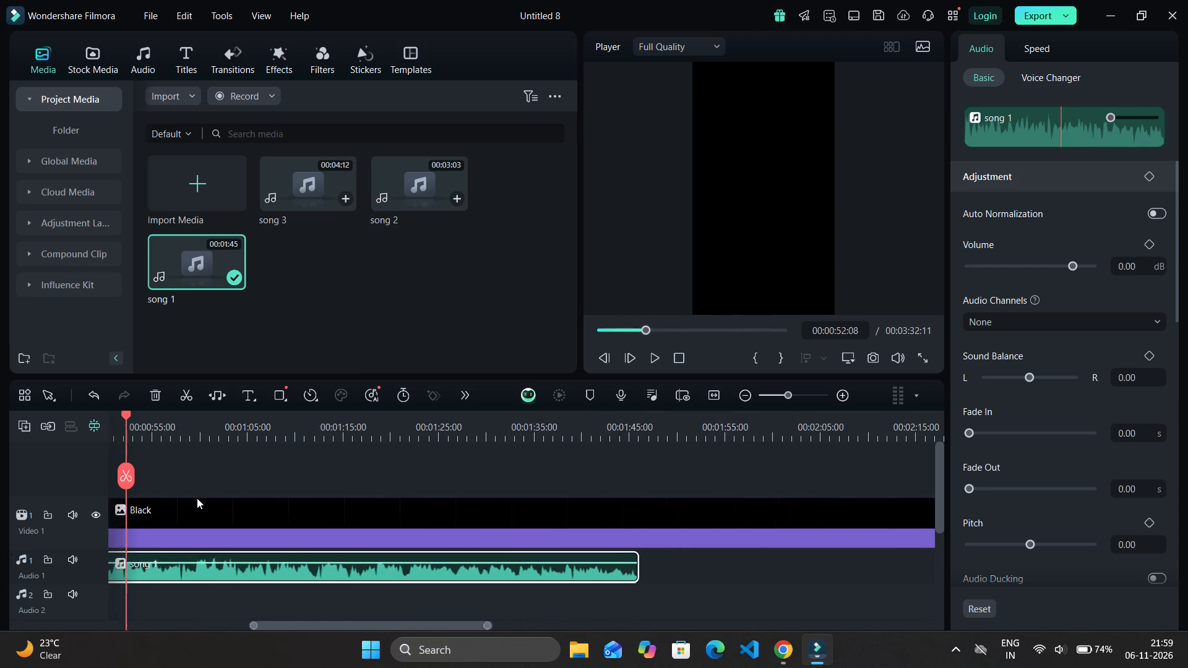
pyautogui.moveTo(197, 498); pyautogui.dragTo(61, 463)
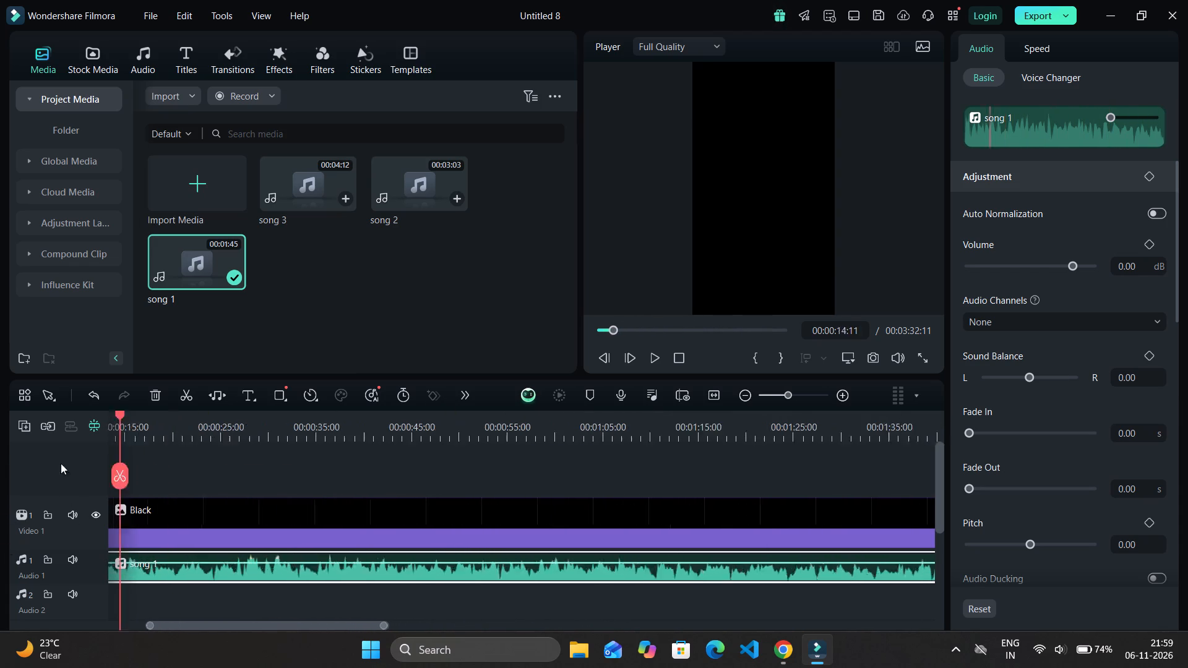
pyautogui.moveTo(61, 463); pyautogui.dragTo(235, 510)
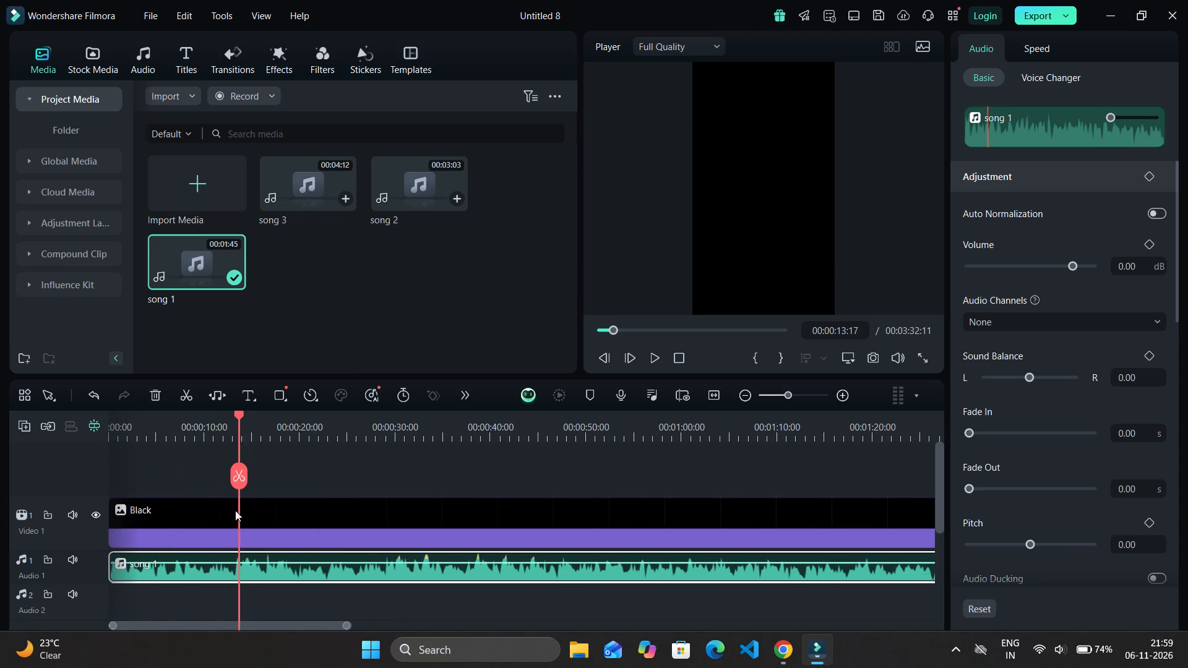
pyautogui.moveTo(235, 510); pyautogui.dragTo(225, 512)
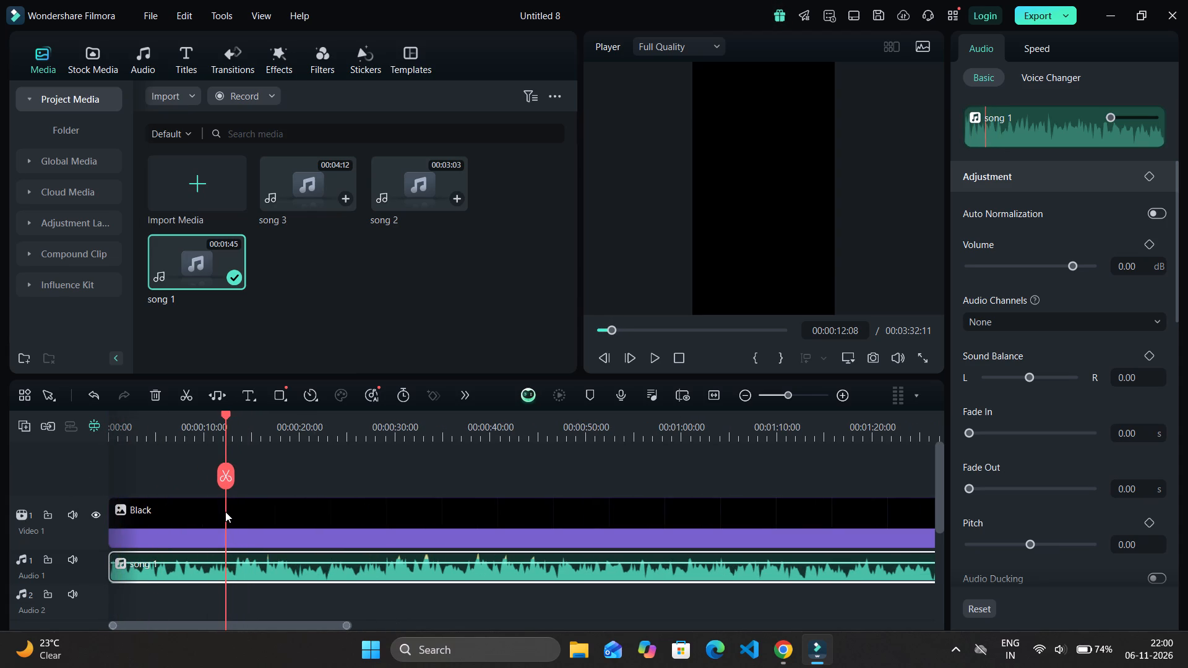
pyautogui.moveTo(225, 512); pyautogui.dragTo(224, 512)
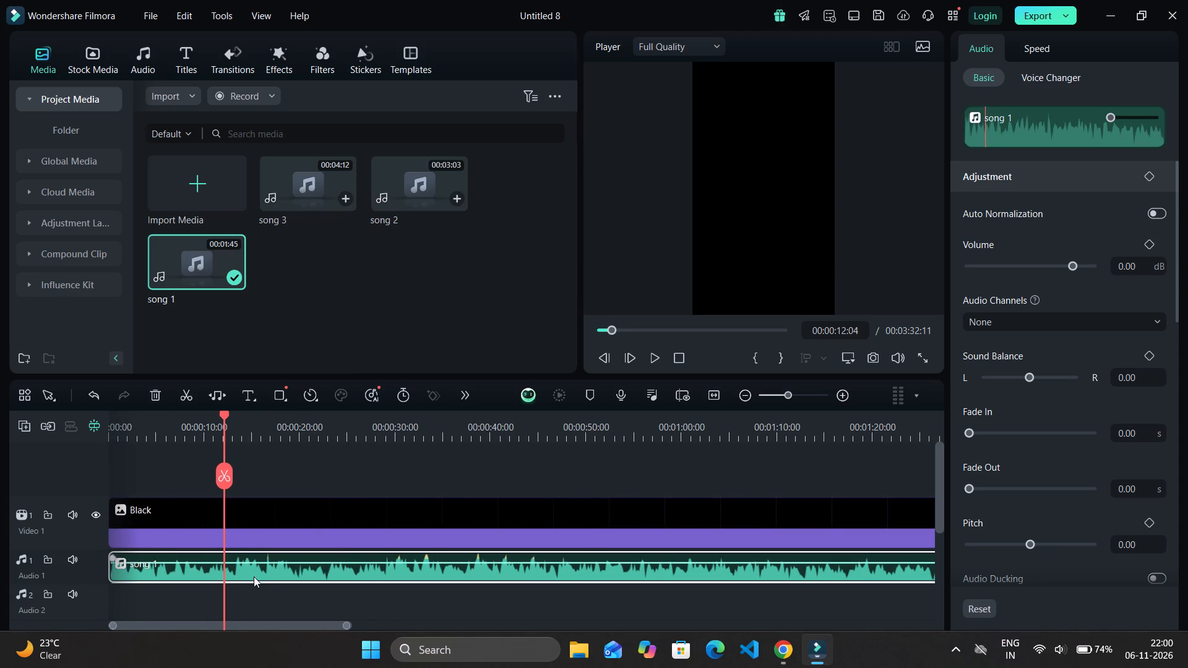
pyautogui.click(229, 471)
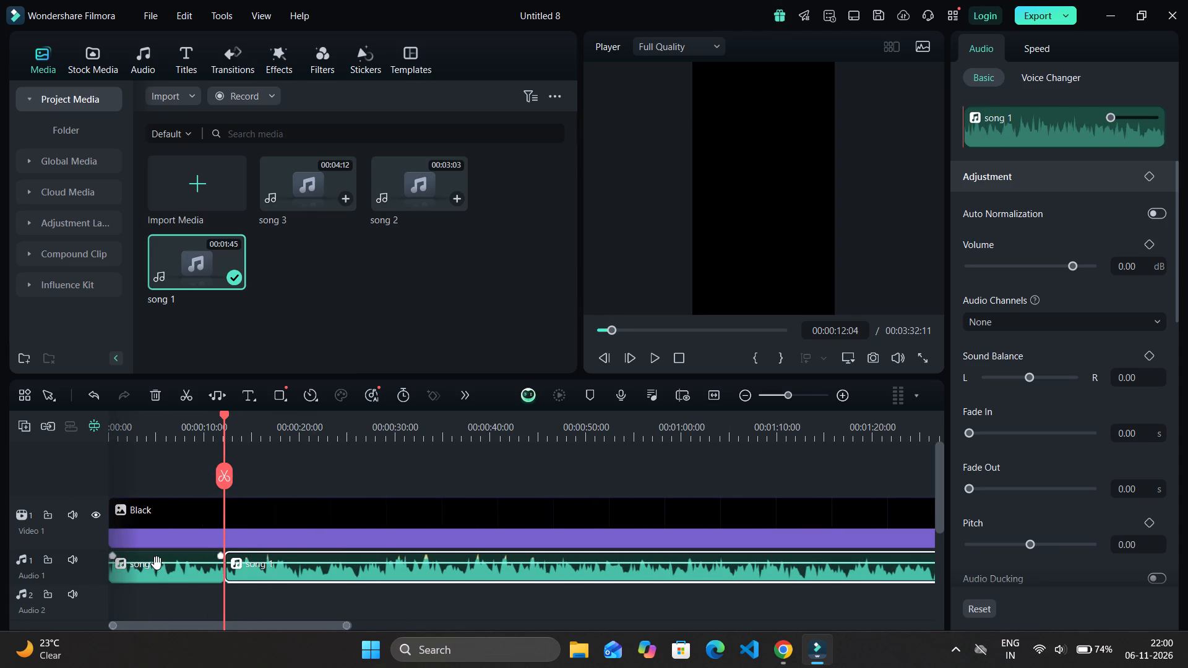
pyautogui.click(154, 570)
pyautogui.press('Delete')
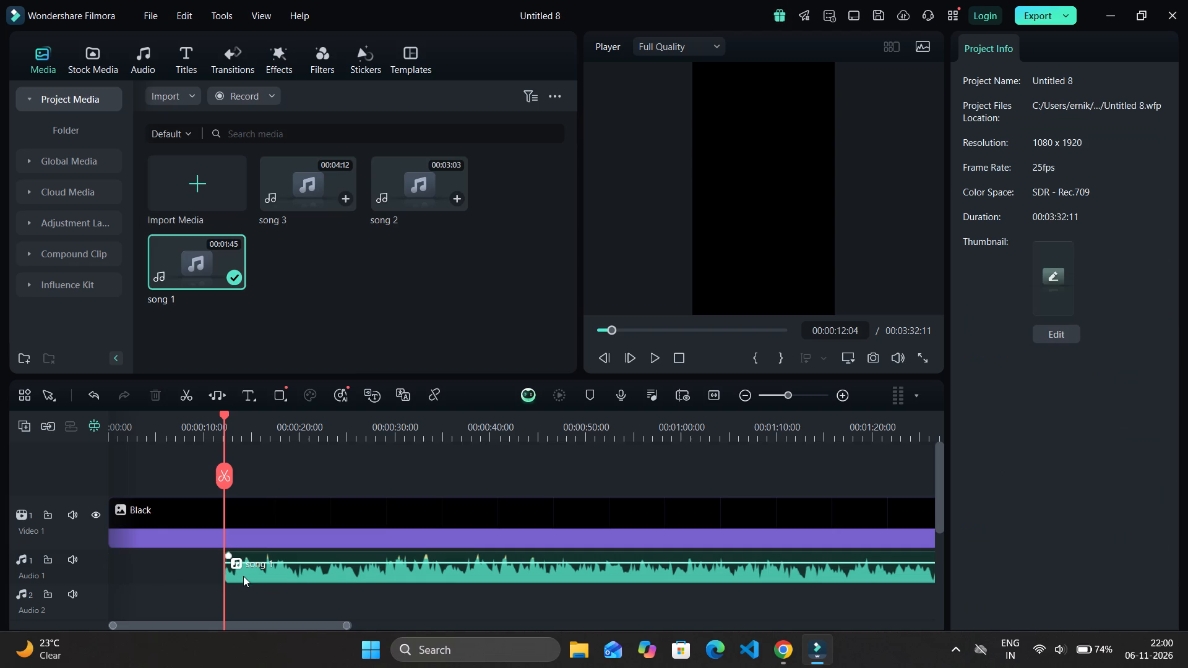
# Move the remaining song 1 clip to the start of the timeline and play its first seconds.
pyautogui.moveTo(246, 575); pyautogui.dragTo(117, 570)
pyautogui.moveTo(225, 409); pyautogui.dragTo(21, 444)
pyautogui.moveTo(225, 417); pyautogui.dragTo(41, 435)
pyautogui.press('space')
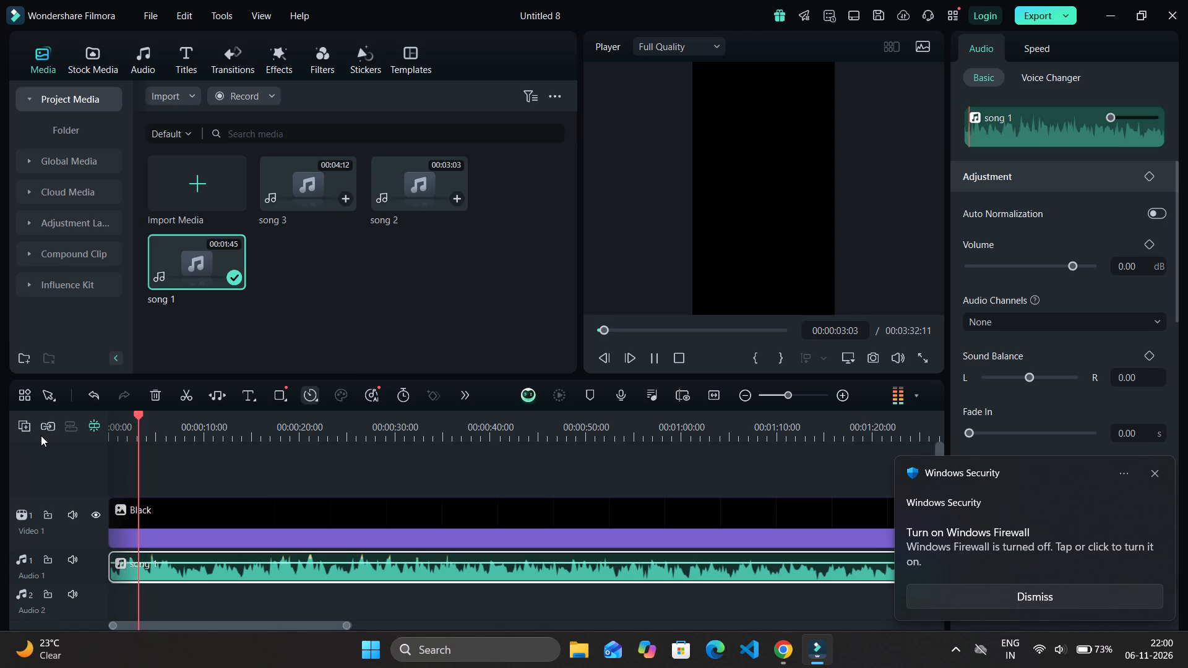
pyautogui.press('space')
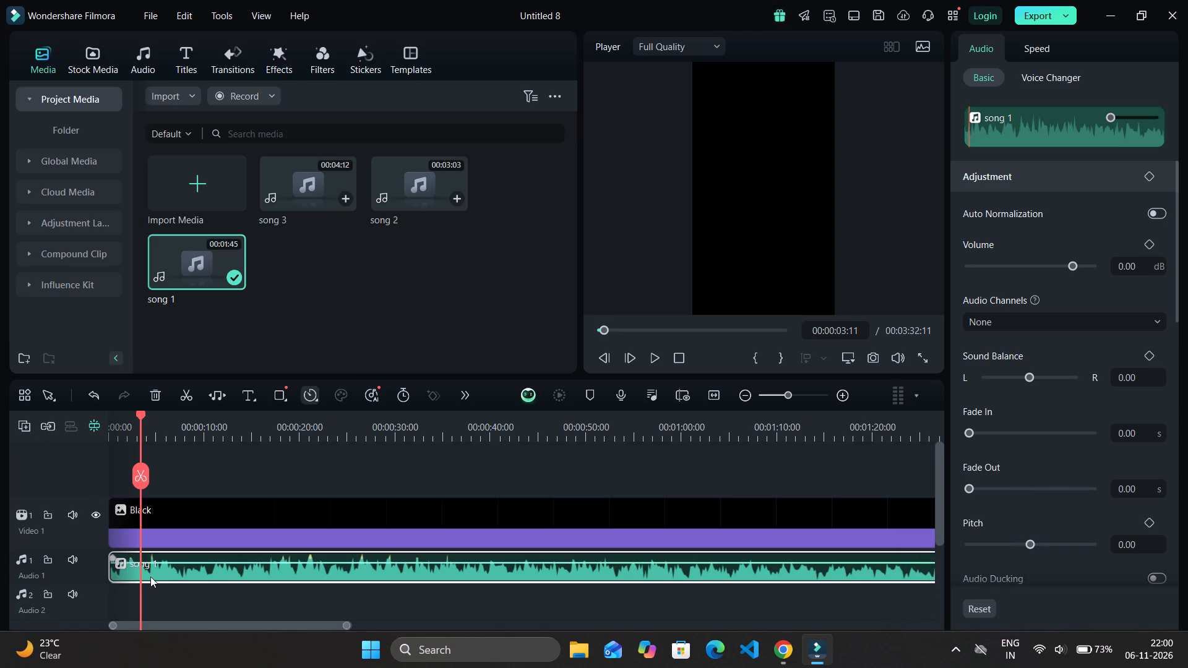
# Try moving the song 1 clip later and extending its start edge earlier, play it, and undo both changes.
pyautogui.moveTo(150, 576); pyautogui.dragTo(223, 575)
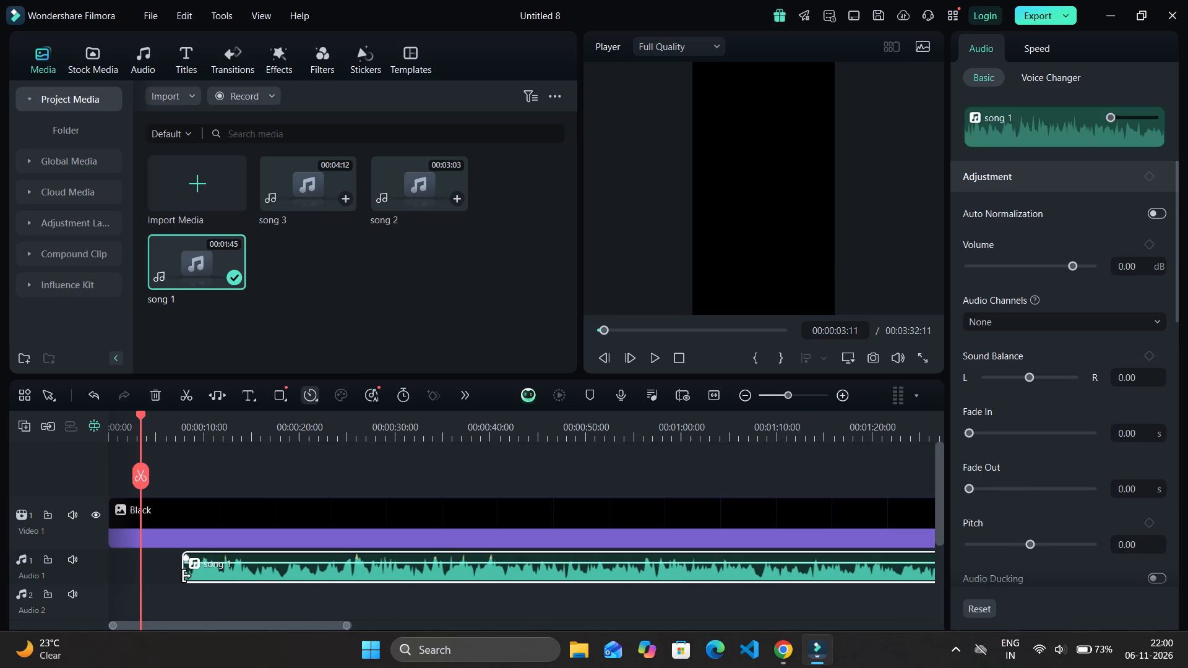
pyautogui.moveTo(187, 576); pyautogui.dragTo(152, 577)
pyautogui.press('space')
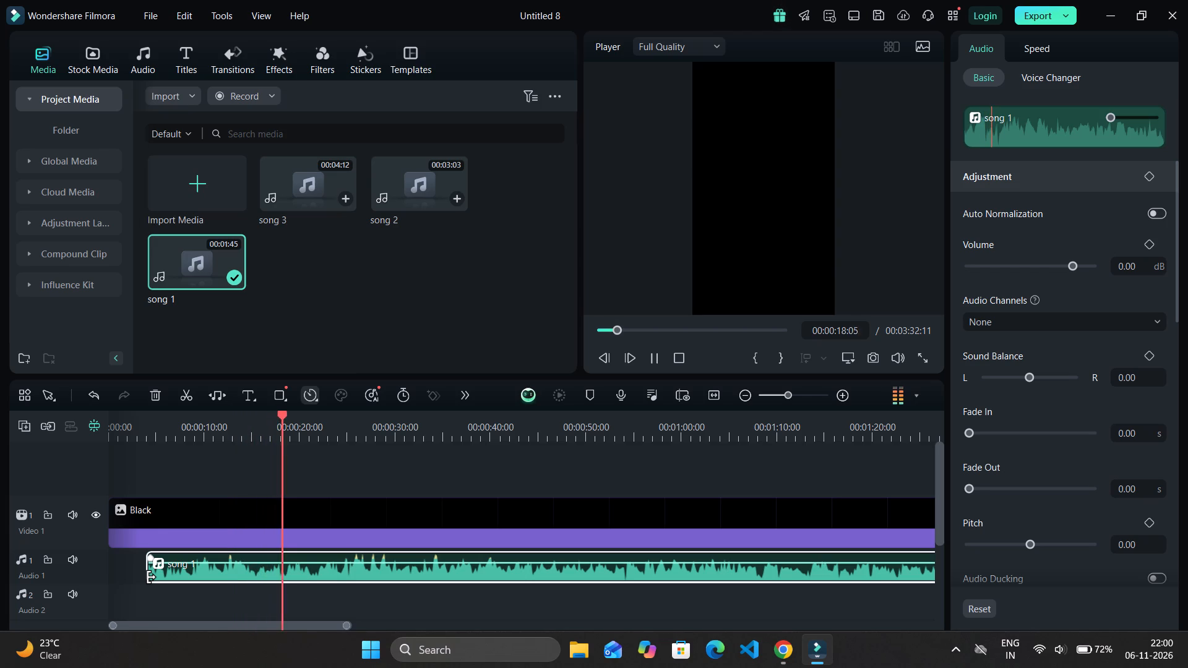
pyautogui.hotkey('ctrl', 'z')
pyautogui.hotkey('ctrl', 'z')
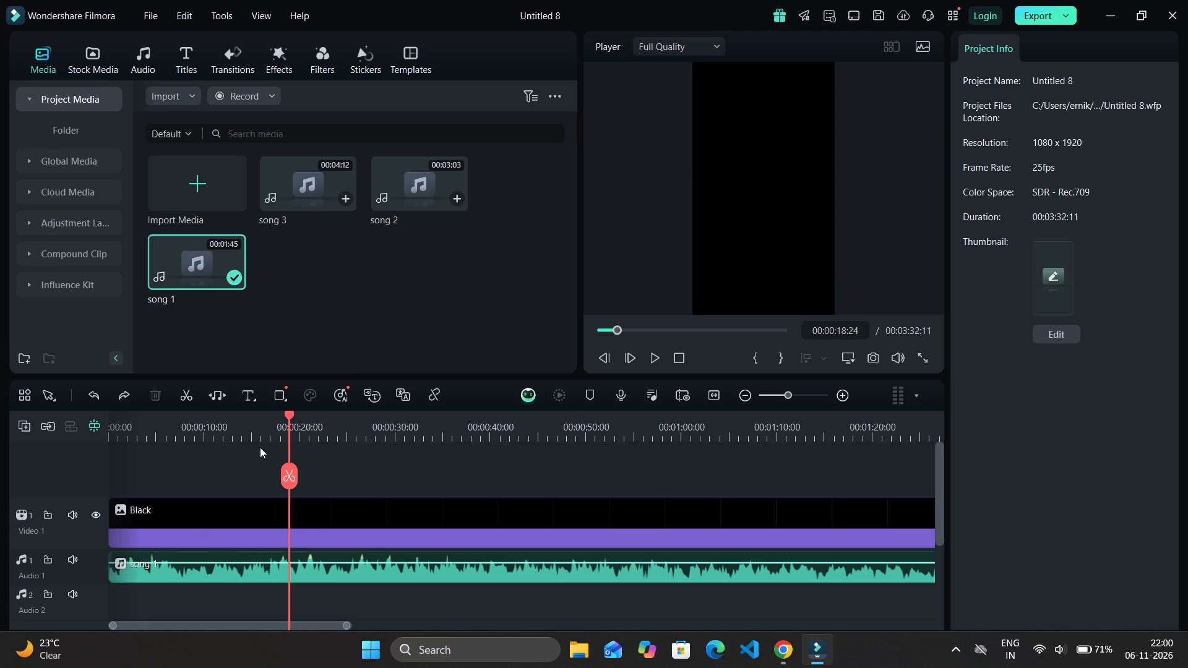
# Split the song 1 clip at 00:00:13:00 and play back the audio around the cut.
pyautogui.keyDown('ctrl'); pyautogui.scroll(10, 288, 419); pyautogui.keyUp('ctrl')
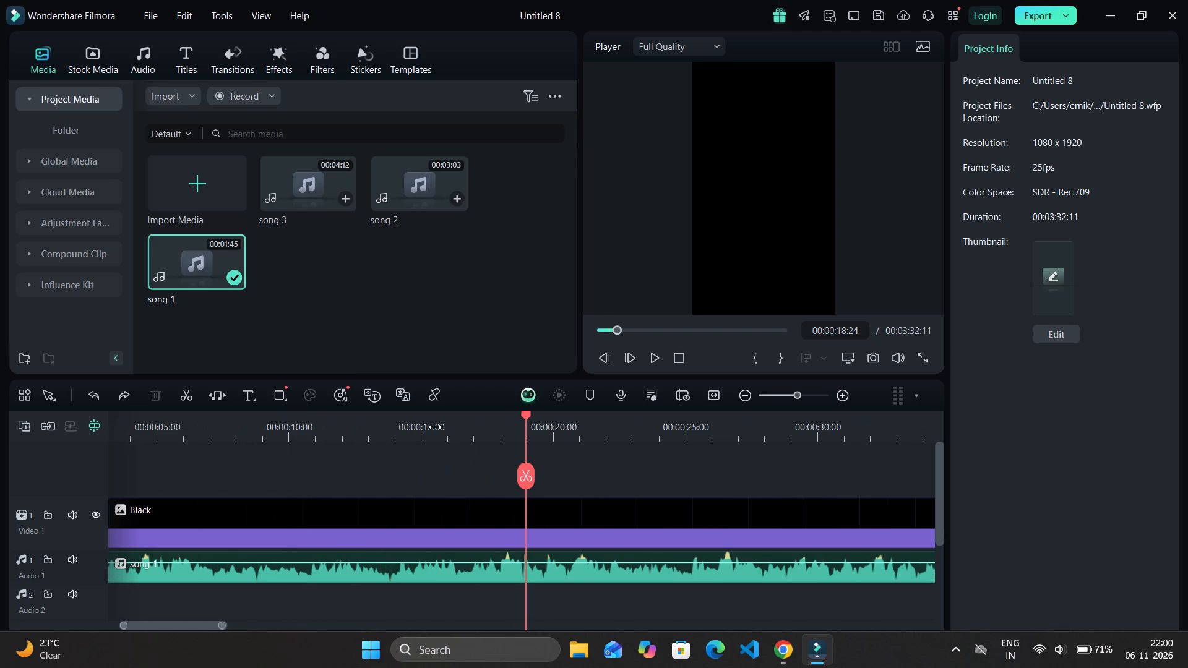
pyautogui.moveTo(527, 414); pyautogui.dragTo(351, 494)
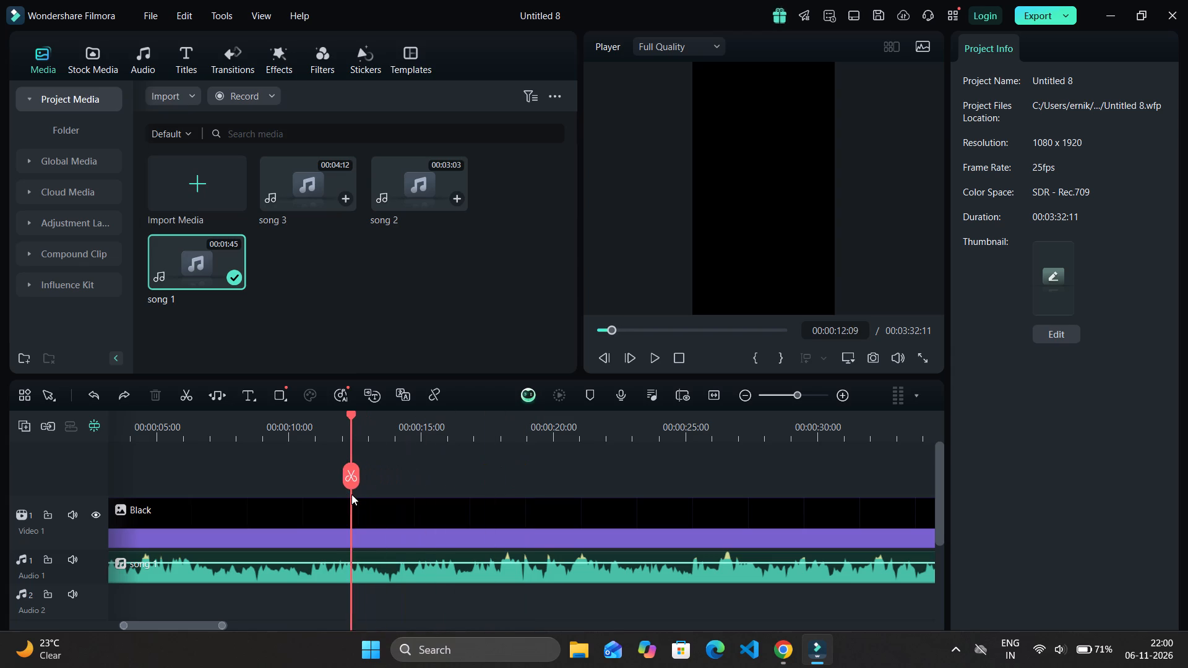
pyautogui.moveTo(351, 494); pyautogui.dragTo(368, 497)
pyautogui.click(354, 574)
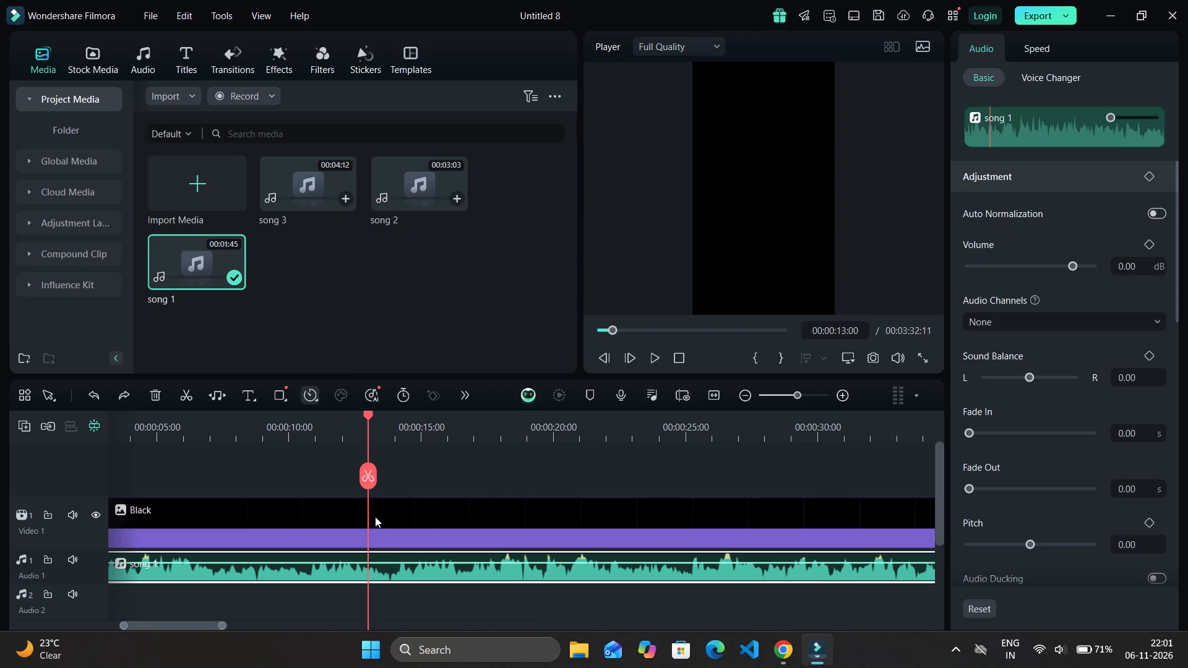
pyautogui.click(369, 489)
pyautogui.press('space')
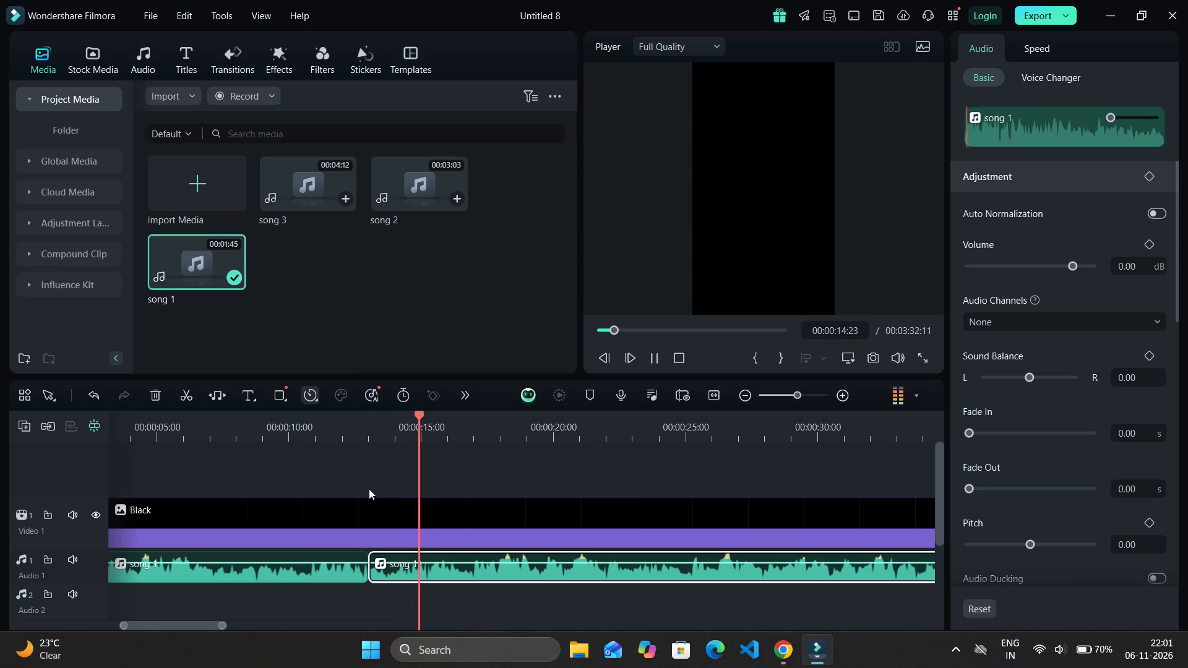
pyautogui.press('space')
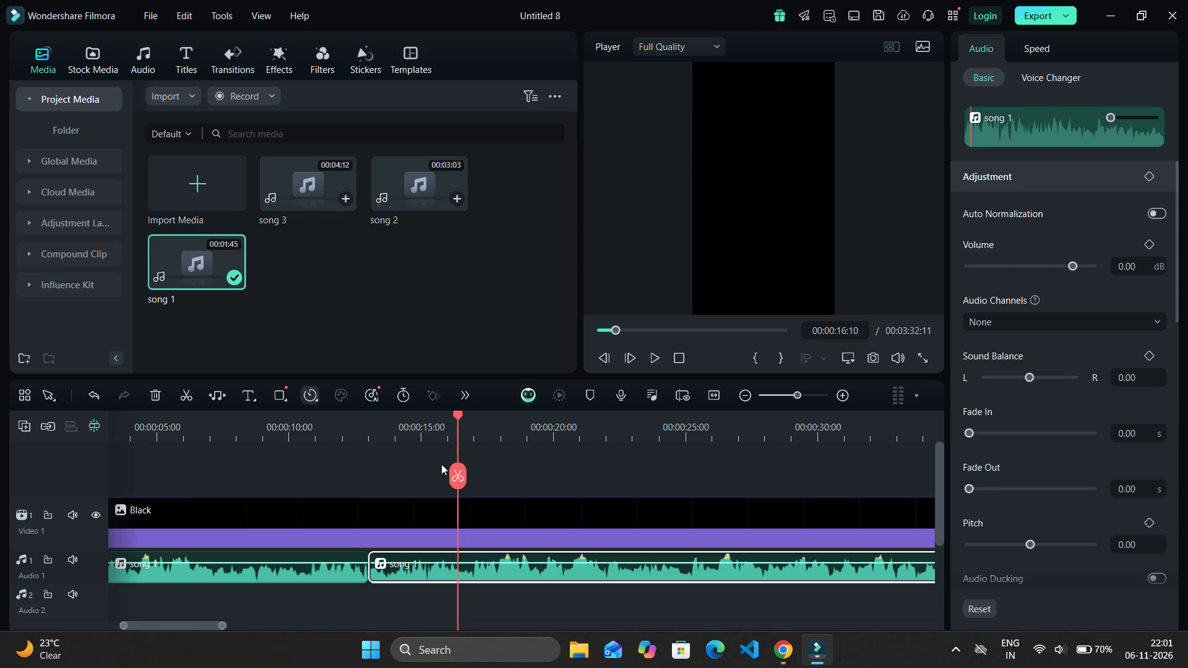
pyautogui.moveTo(454, 414); pyautogui.dragTo(298, 461)
pyautogui.press('space')
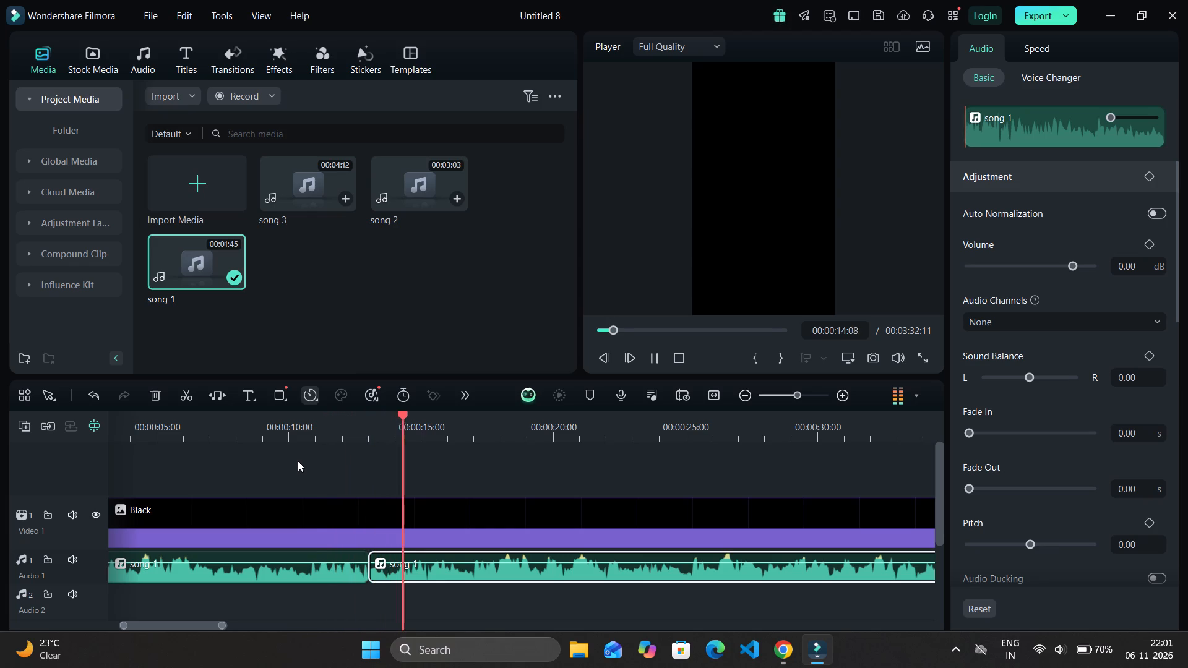
pyautogui.press('space')
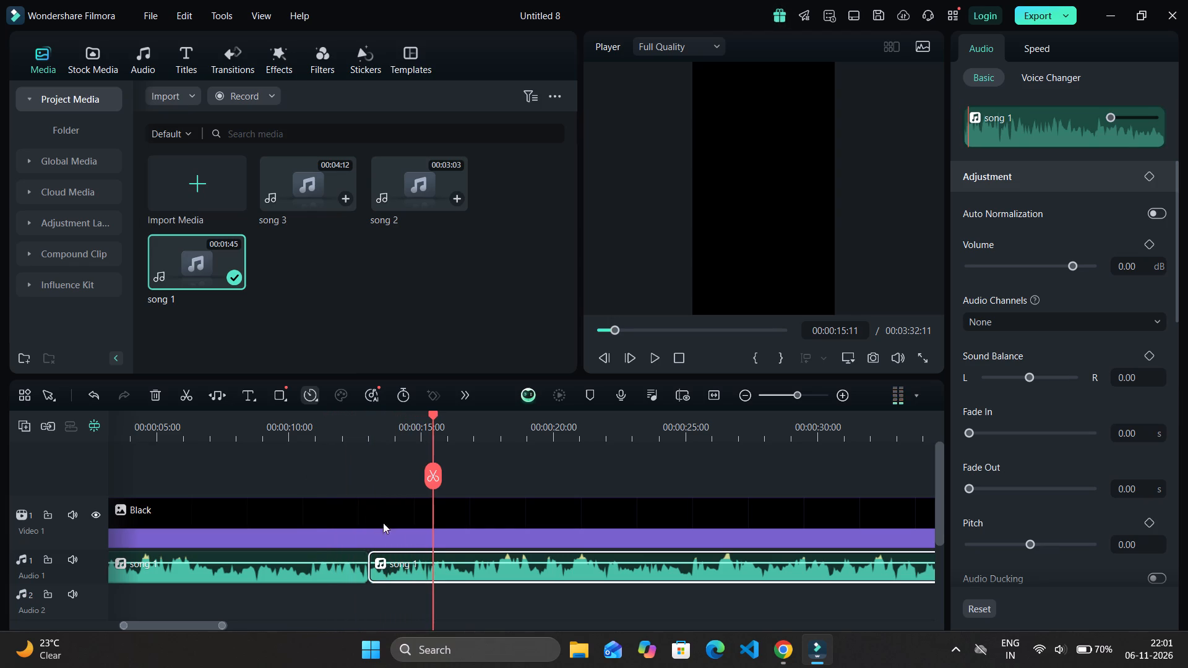
# Trim the second song 1 segment so it starts at about 00:00:13:16, and play across the gap.
pyautogui.moveTo(372, 572); pyautogui.dragTo(390, 575)
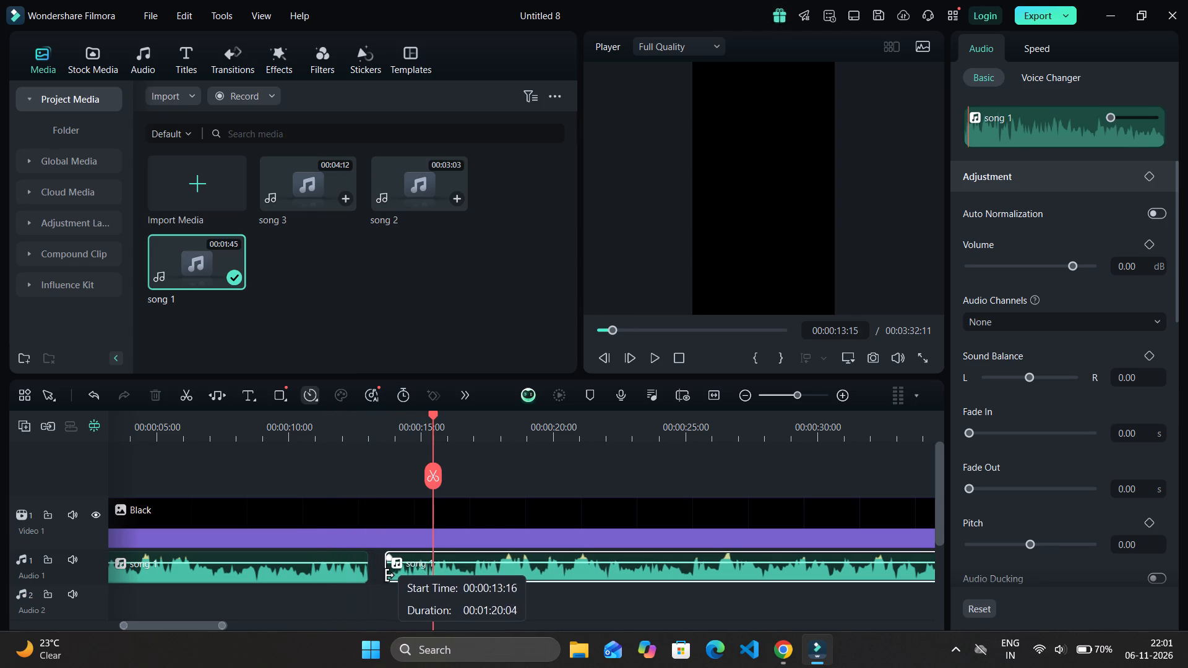
pyautogui.moveTo(390, 575); pyautogui.dragTo(392, 575)
pyautogui.moveTo(434, 419); pyautogui.dragTo(406, 424)
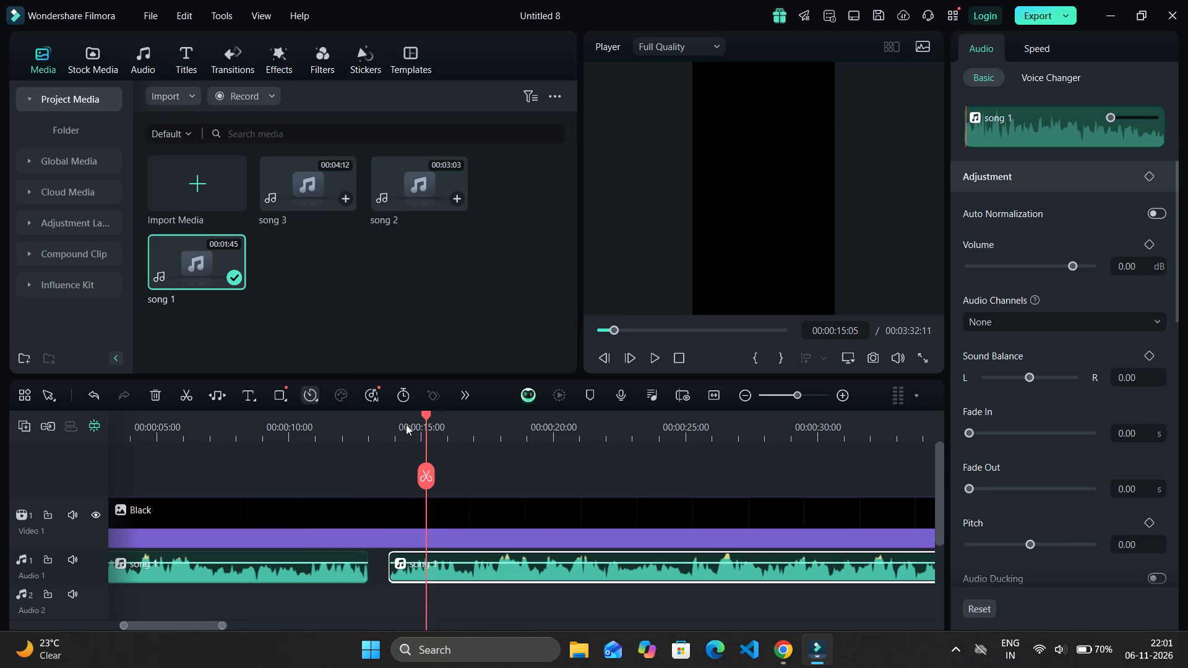
pyautogui.moveTo(406, 424); pyautogui.dragTo(381, 425)
pyautogui.press('space')
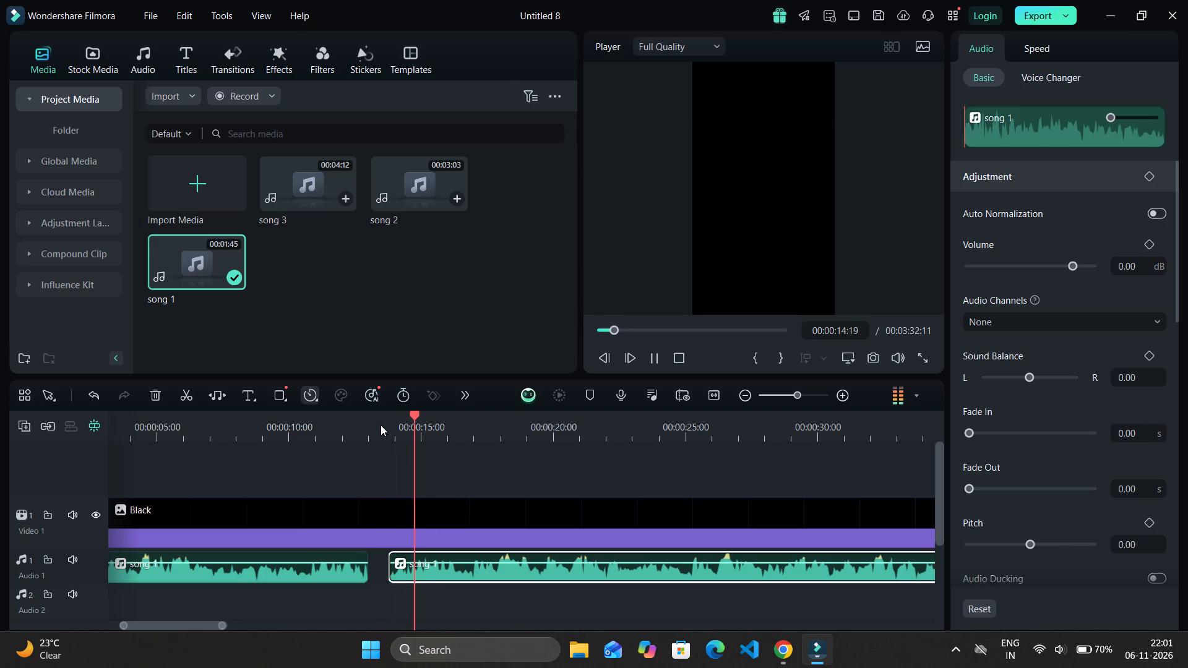
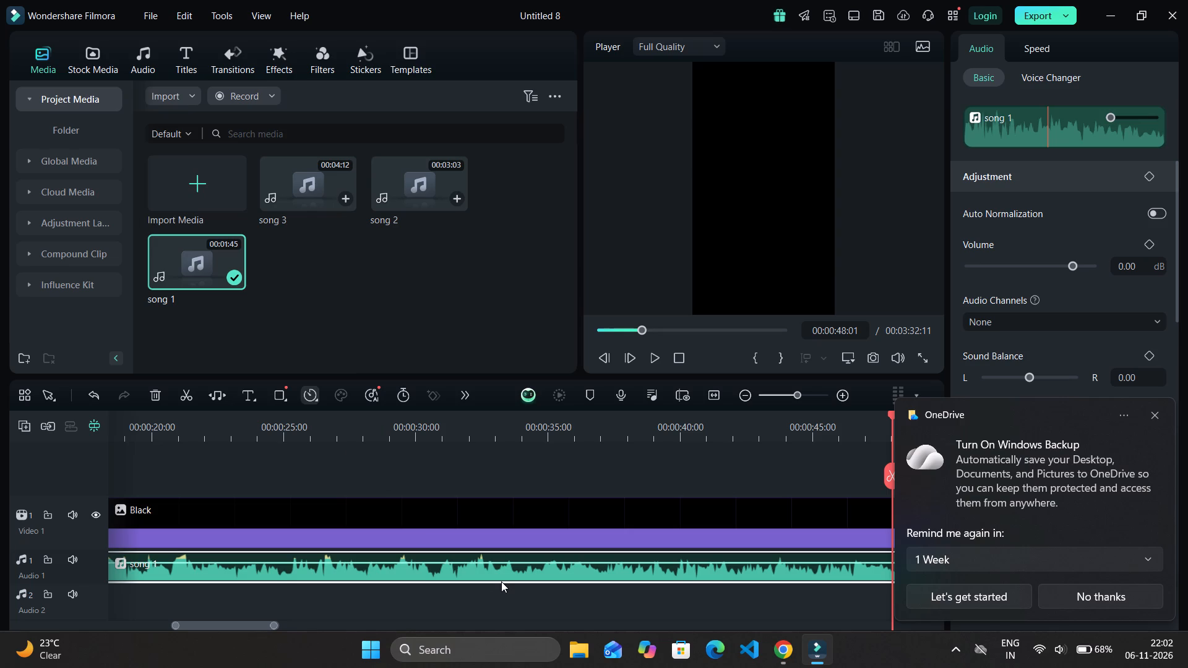
# Delete both remaining song 1 segments from the Audio 1 track.
pyautogui.press('Delete')
pyautogui.keyDown('ctrl'); pyautogui.scroll(-9, 501, 581); pyautogui.keyUp('ctrl')
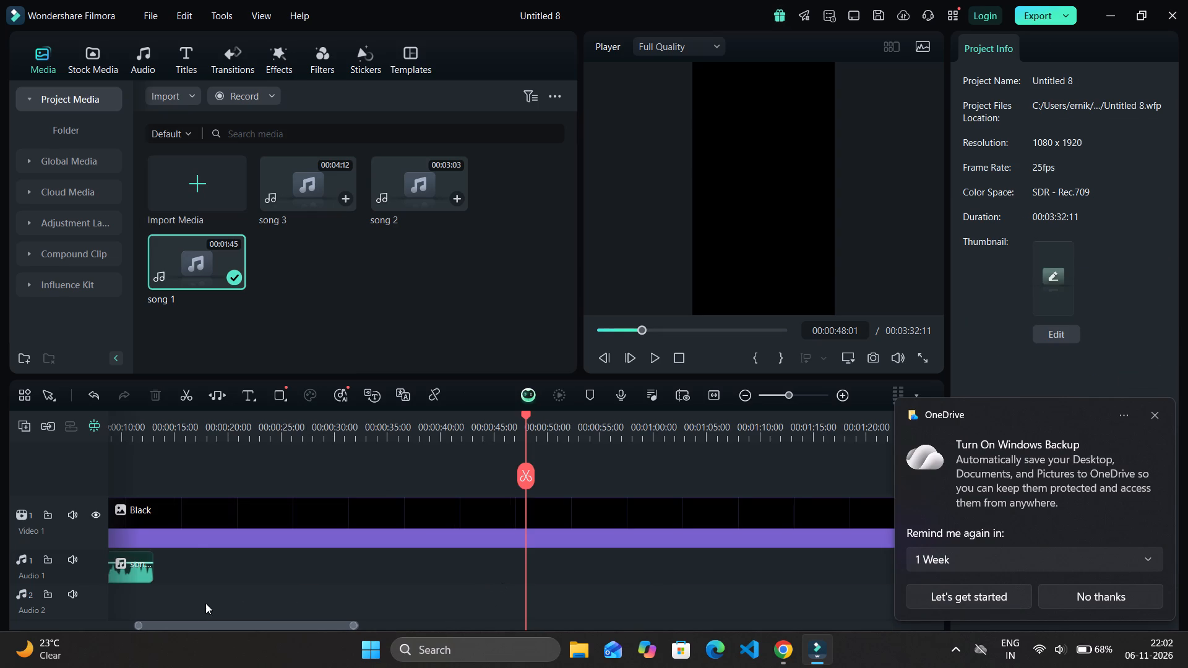
pyautogui.click(150, 572)
pyautogui.press('Delete')
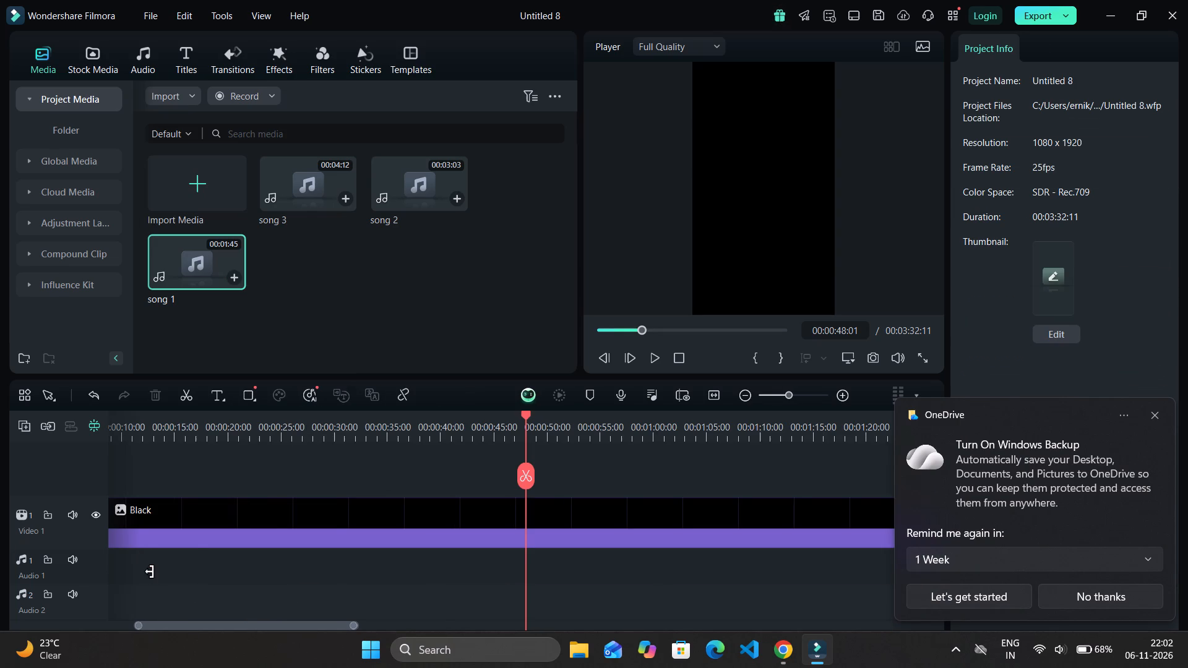
# Preview song 2 from the project media and place it at the start of the Audio 1 track.
pyautogui.keyDown('ctrl'); pyautogui.scroll(-8, 150, 572); pyautogui.keyUp('ctrl')
pyautogui.click(411, 201)
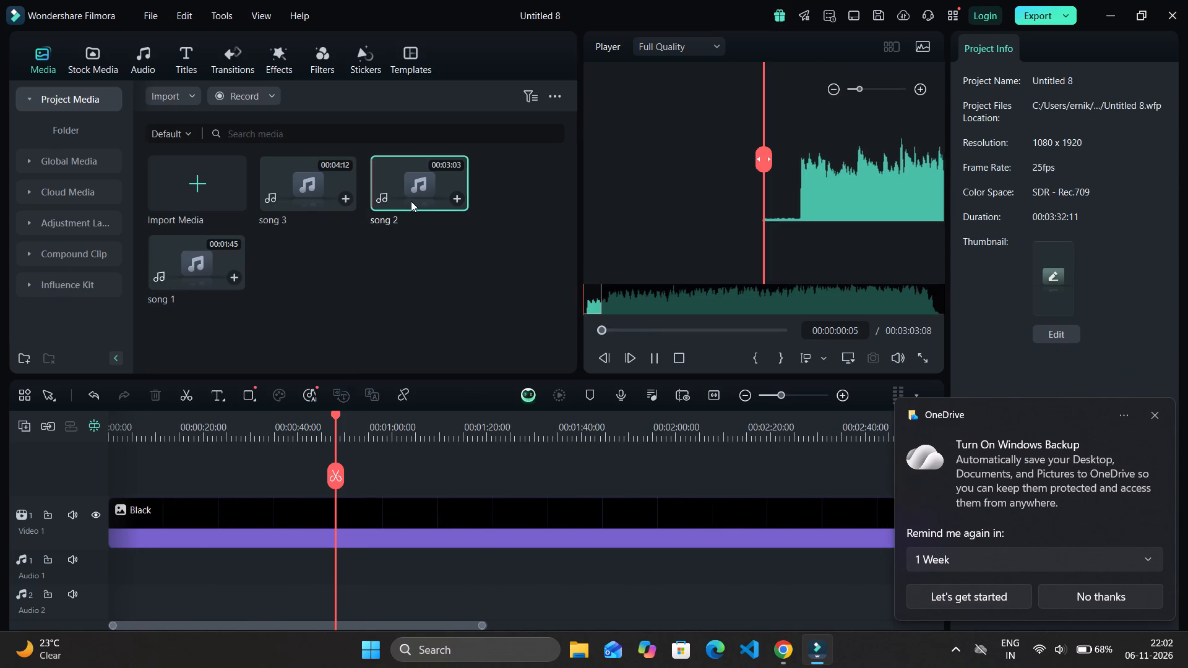
pyautogui.moveTo(593, 298); pyautogui.dragTo(599, 299)
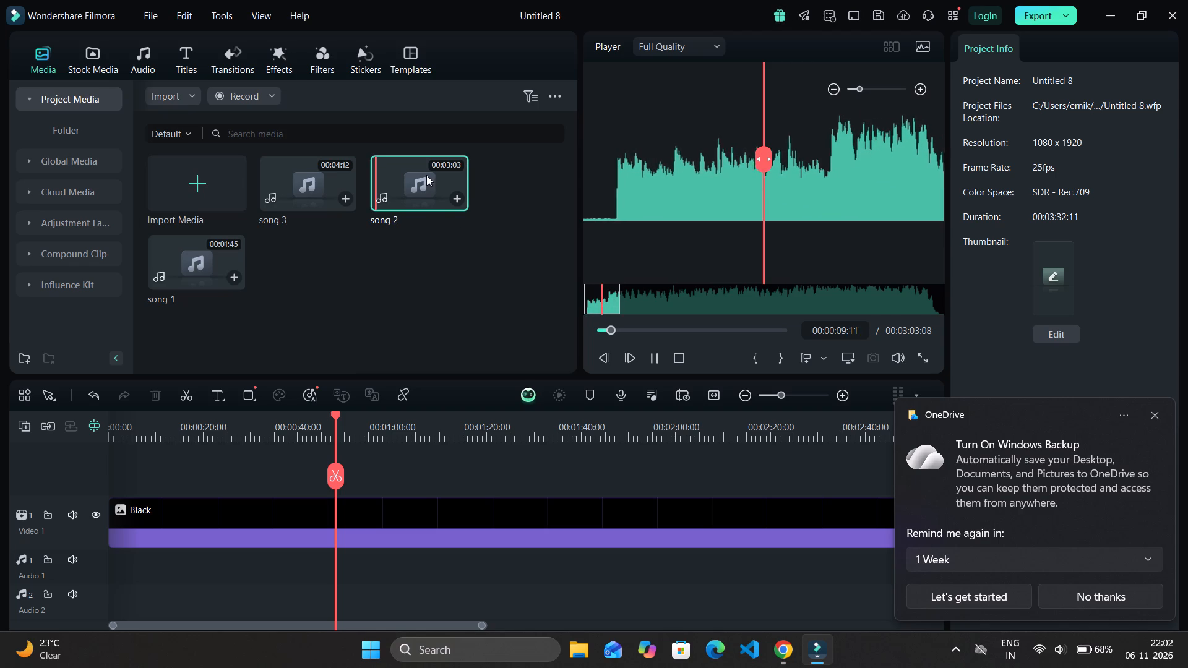
pyautogui.moveTo(426, 176); pyautogui.dragTo(110, 549)
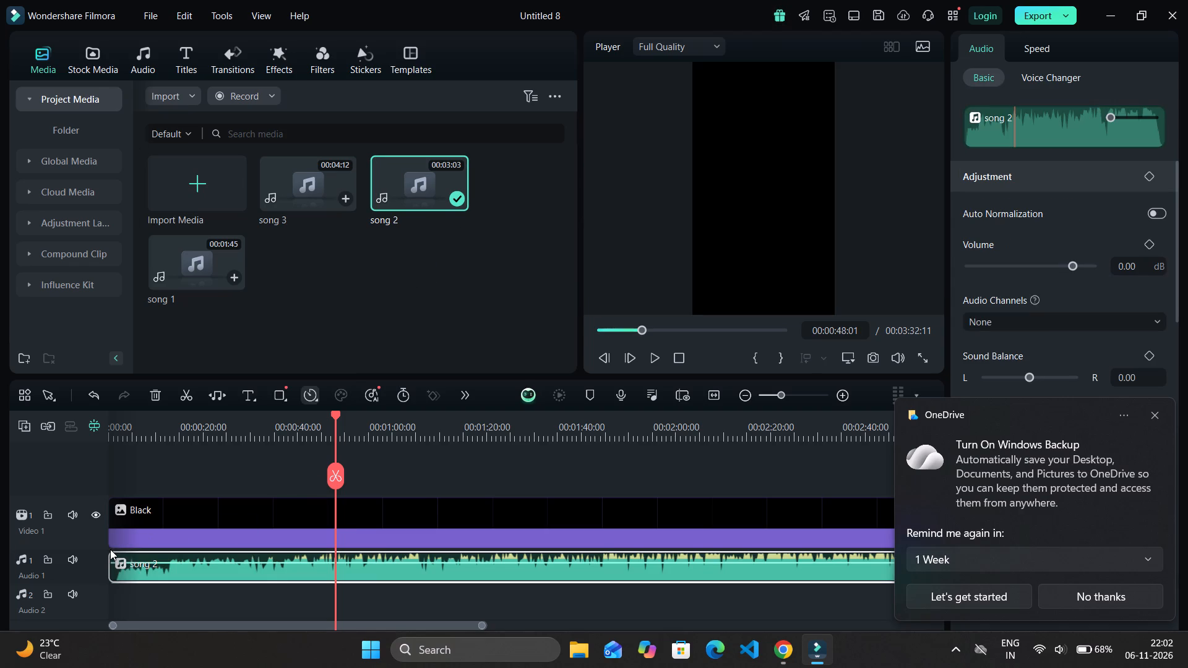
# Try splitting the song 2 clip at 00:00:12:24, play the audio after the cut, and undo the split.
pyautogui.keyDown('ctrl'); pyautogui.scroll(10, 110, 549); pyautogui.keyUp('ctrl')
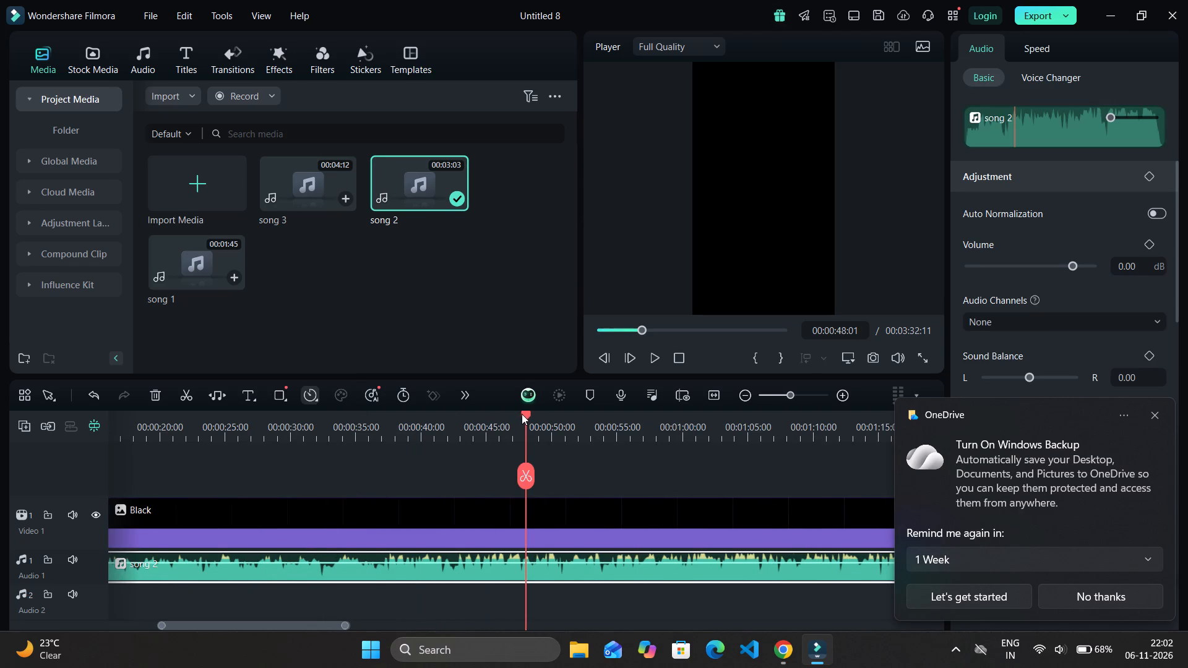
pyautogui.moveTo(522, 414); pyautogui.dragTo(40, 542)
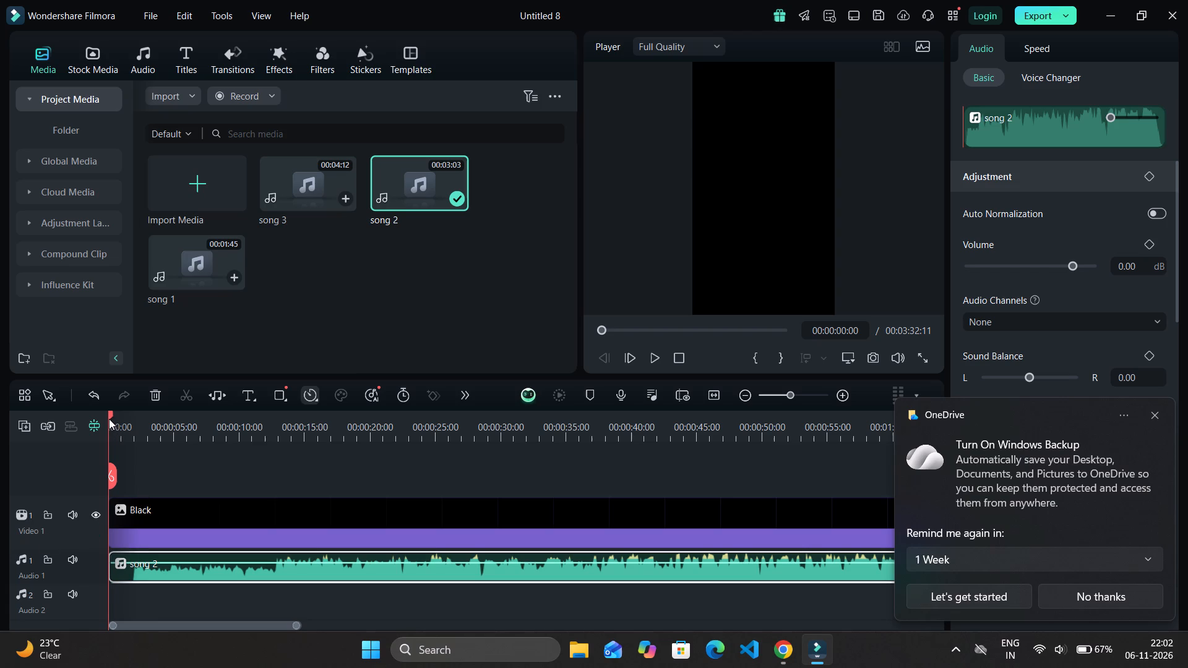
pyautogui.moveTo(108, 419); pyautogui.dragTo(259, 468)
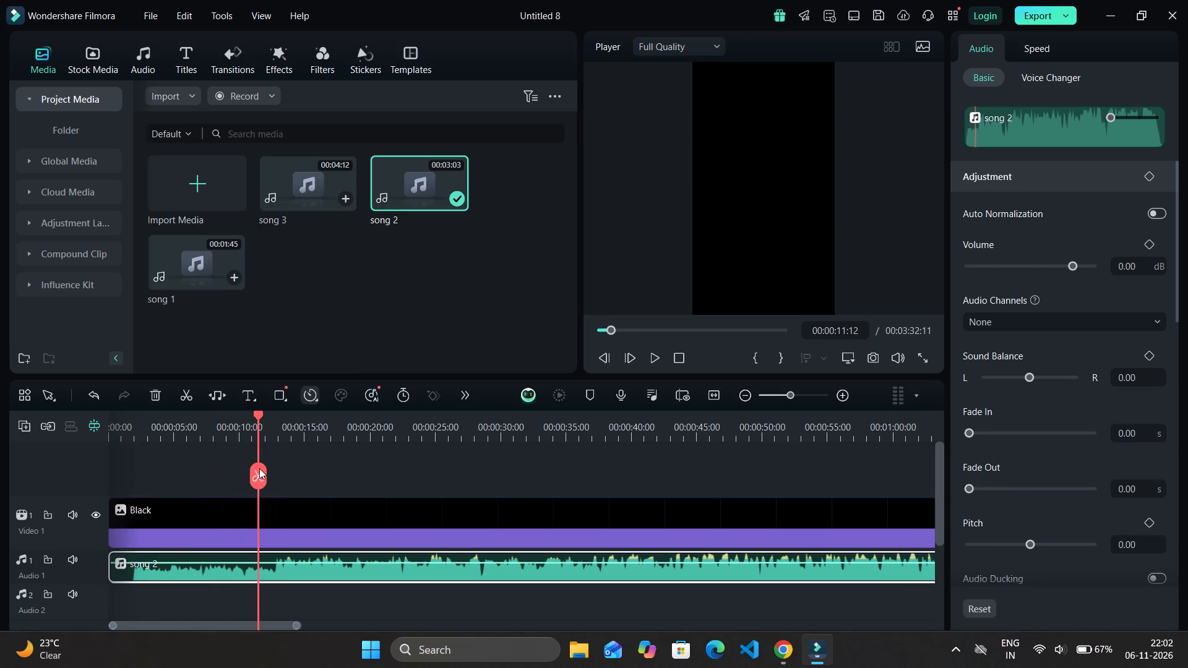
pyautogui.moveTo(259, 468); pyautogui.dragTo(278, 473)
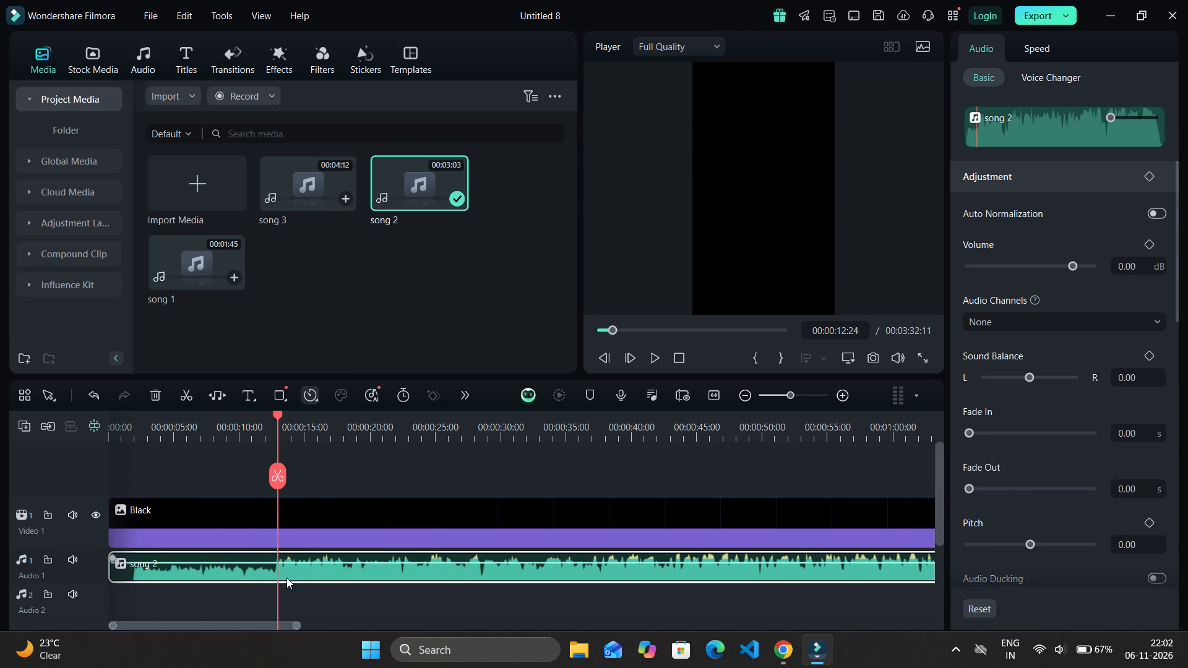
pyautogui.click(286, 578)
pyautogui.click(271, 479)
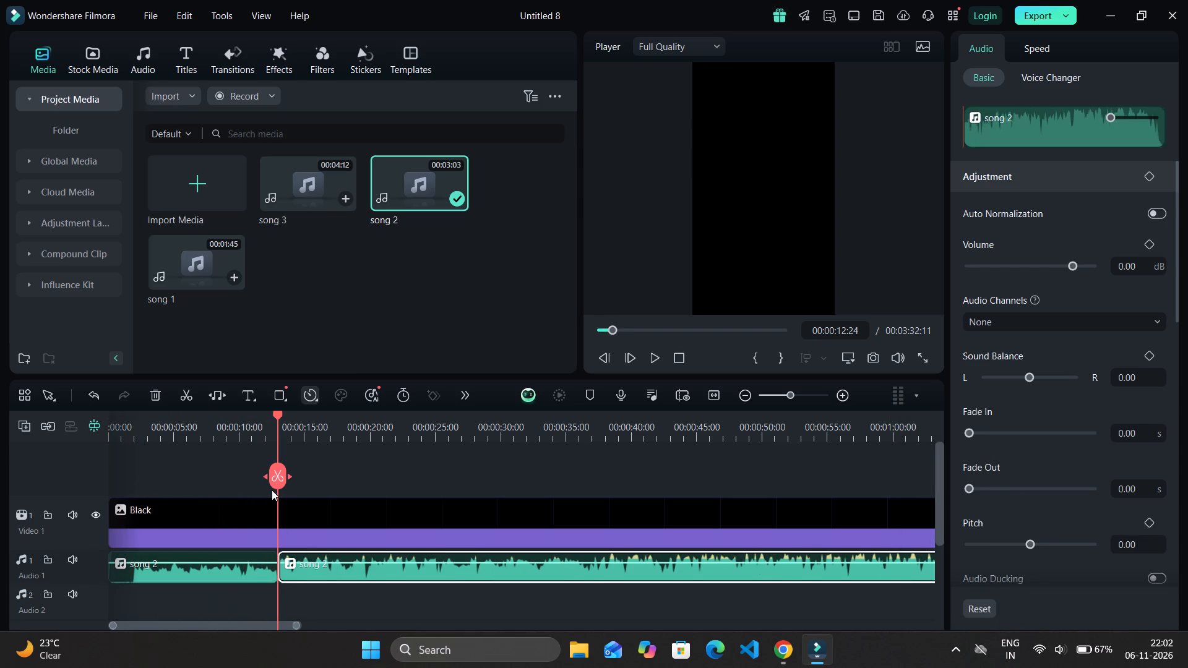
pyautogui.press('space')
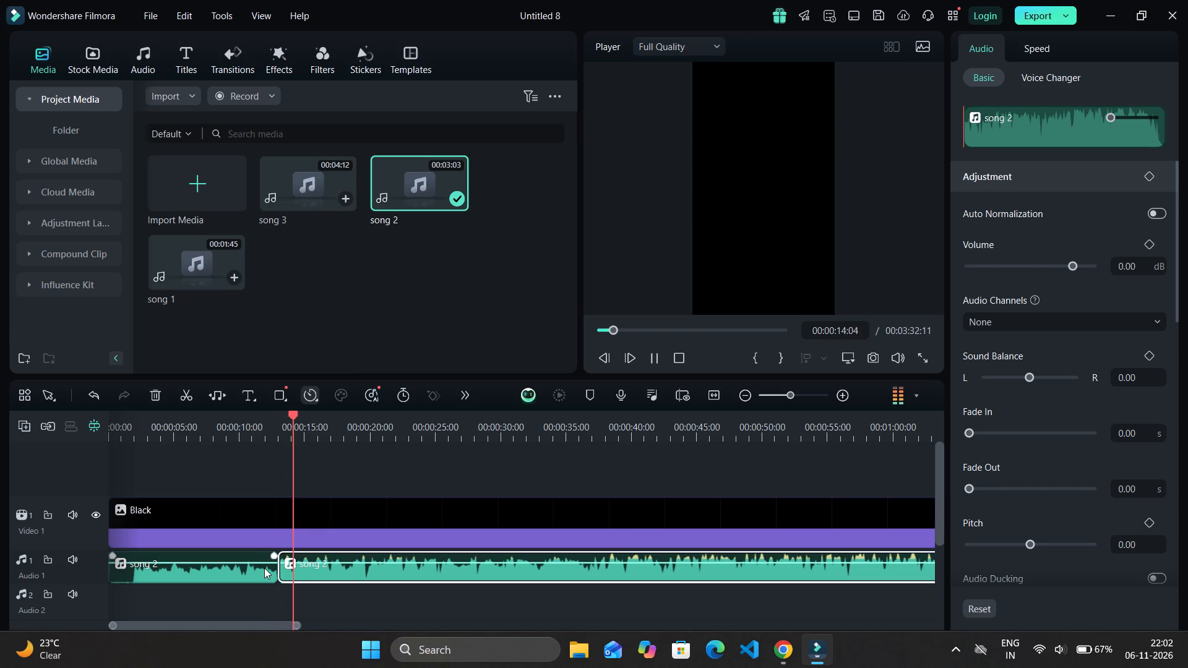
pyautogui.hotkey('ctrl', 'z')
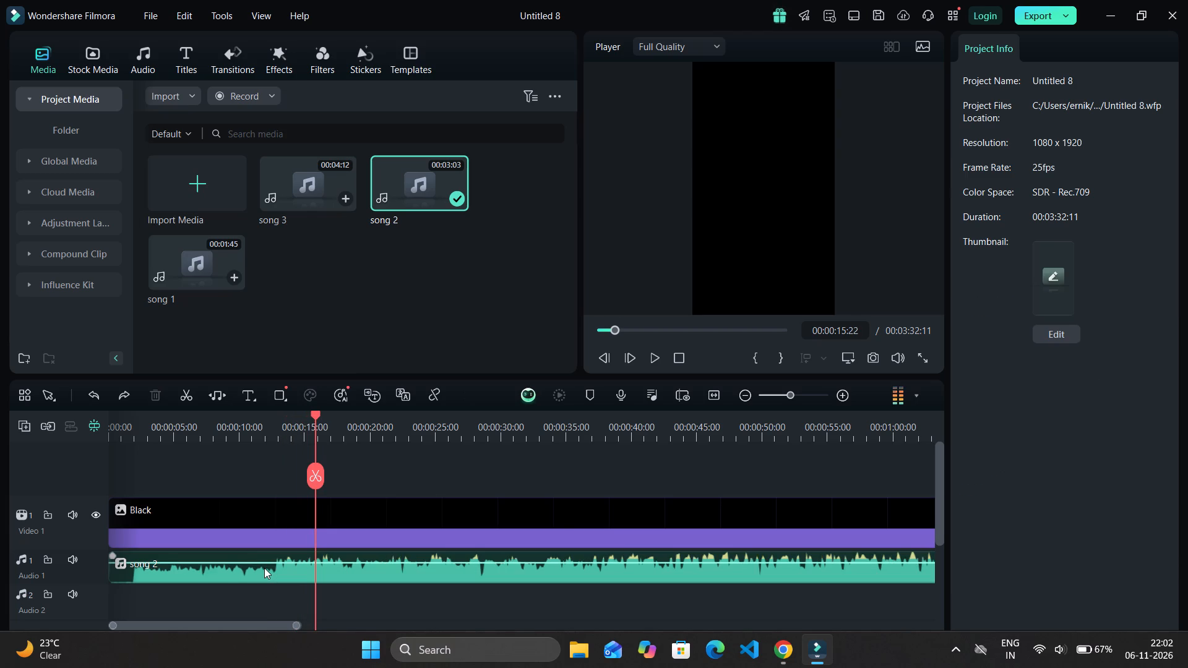
# Trim the beginning of the song 2 clip so it starts at 00:00:12:11.
pyautogui.moveTo(314, 414); pyautogui.dragTo(300, 418)
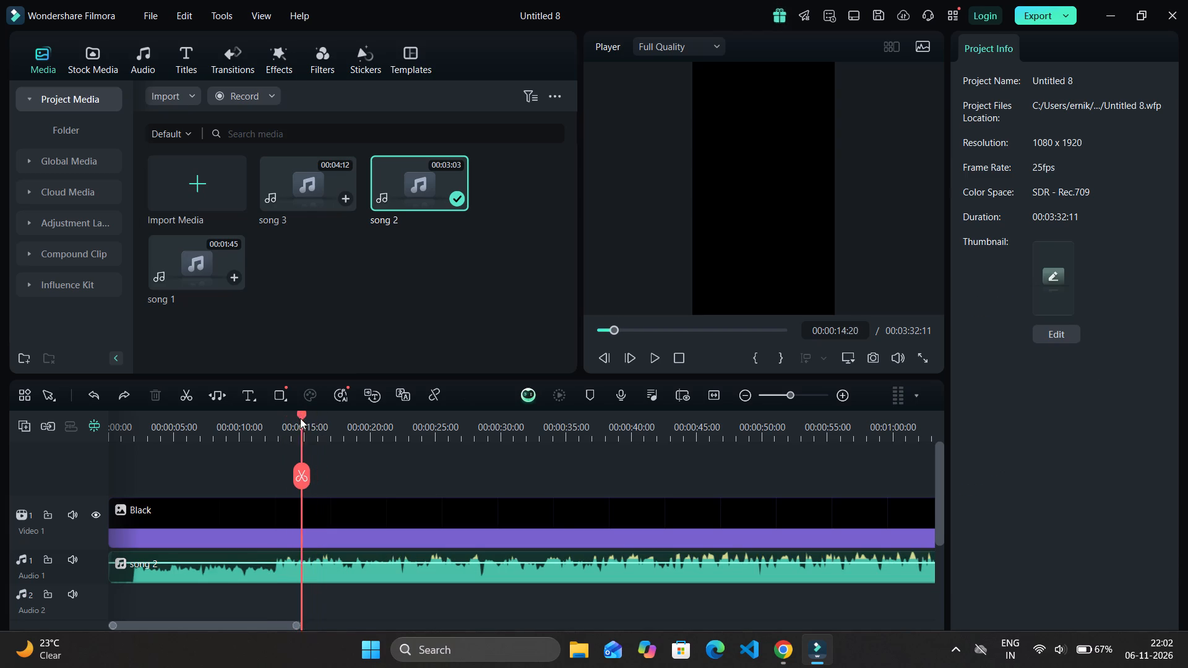
pyautogui.moveTo(300, 418); pyautogui.dragTo(270, 426)
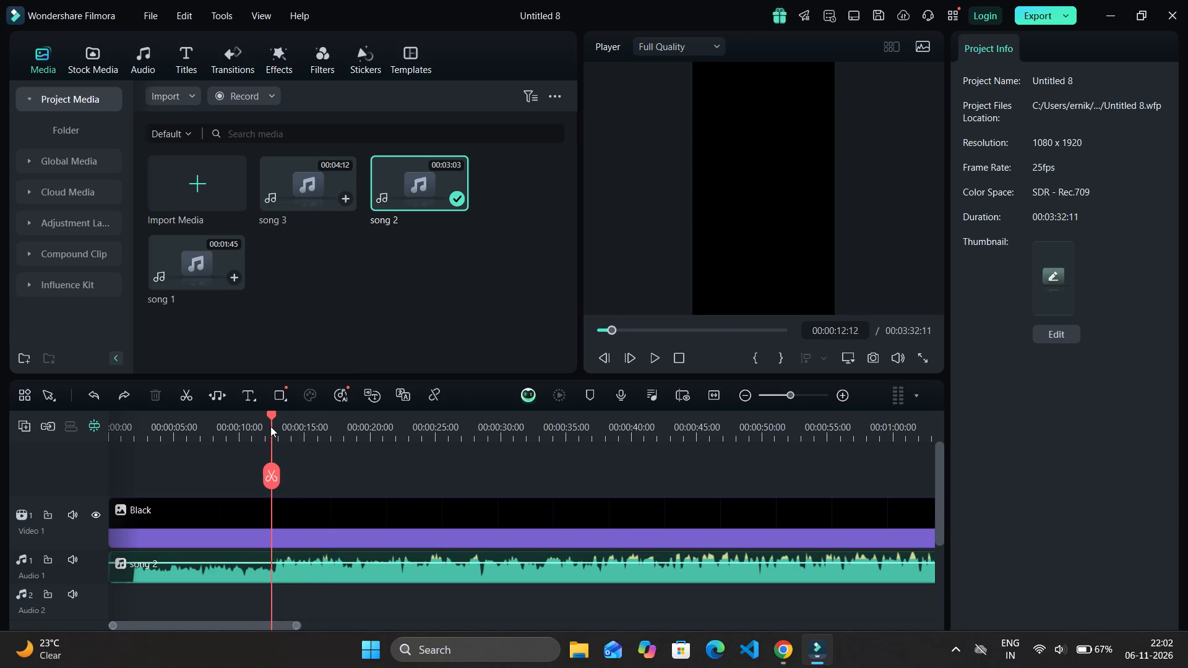
pyautogui.moveTo(270, 426); pyautogui.dragTo(270, 425)
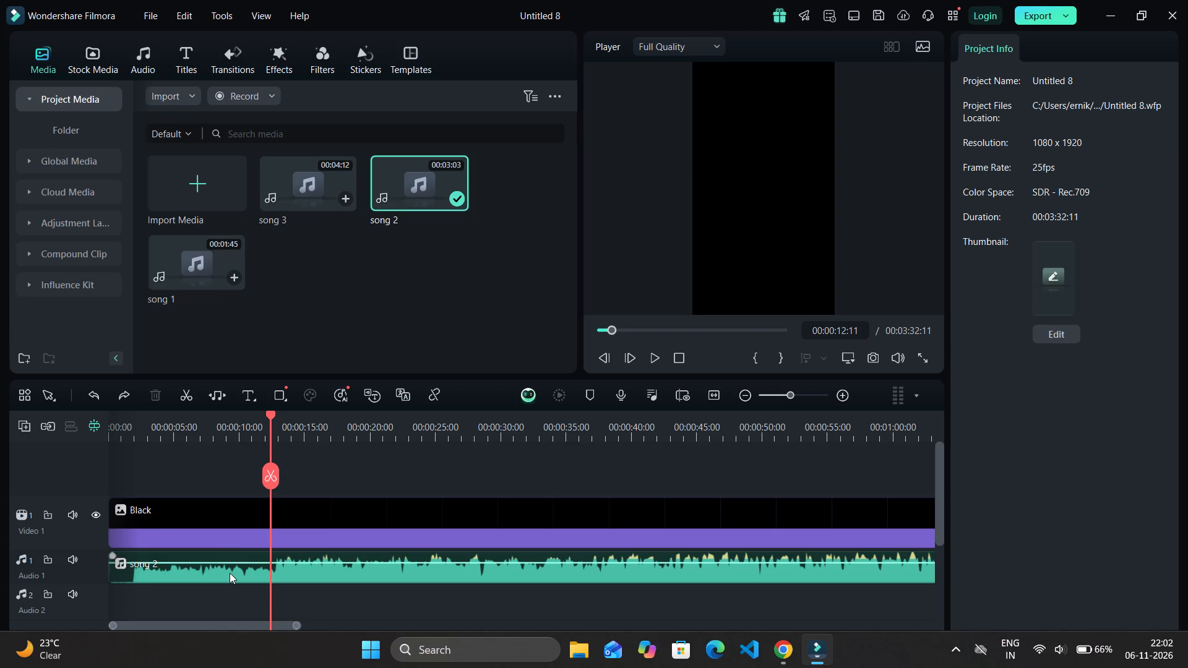
pyautogui.click(230, 573)
pyautogui.moveTo(109, 581); pyautogui.dragTo(265, 583)
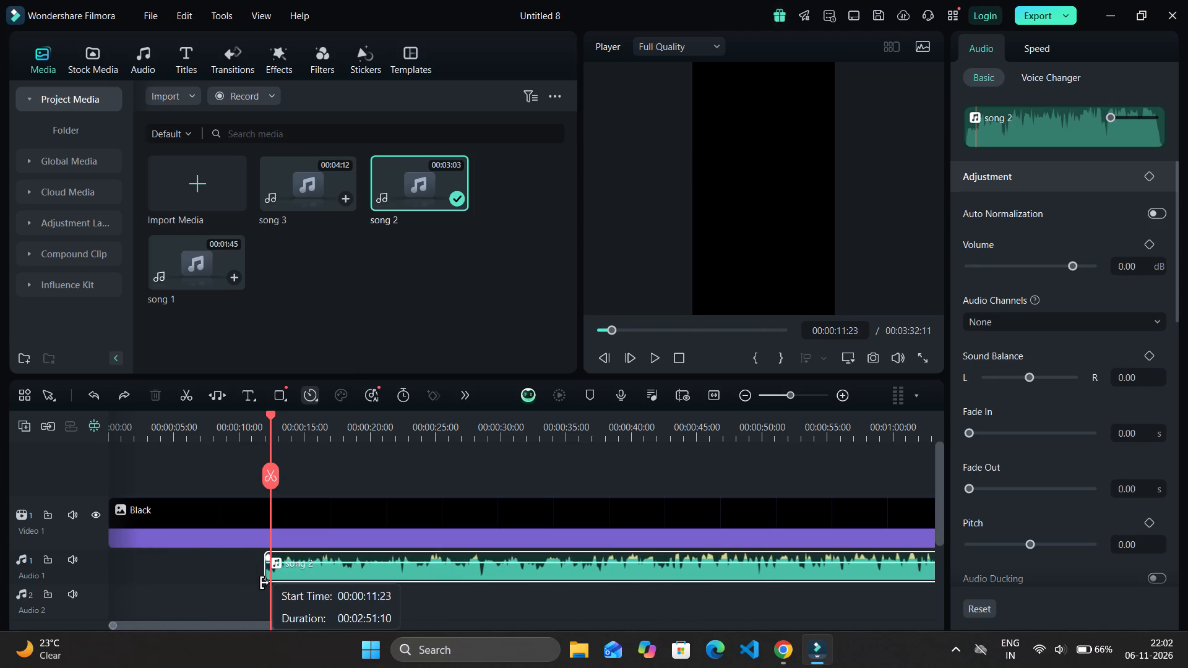
pyautogui.moveTo(265, 583); pyautogui.dragTo(269, 583)
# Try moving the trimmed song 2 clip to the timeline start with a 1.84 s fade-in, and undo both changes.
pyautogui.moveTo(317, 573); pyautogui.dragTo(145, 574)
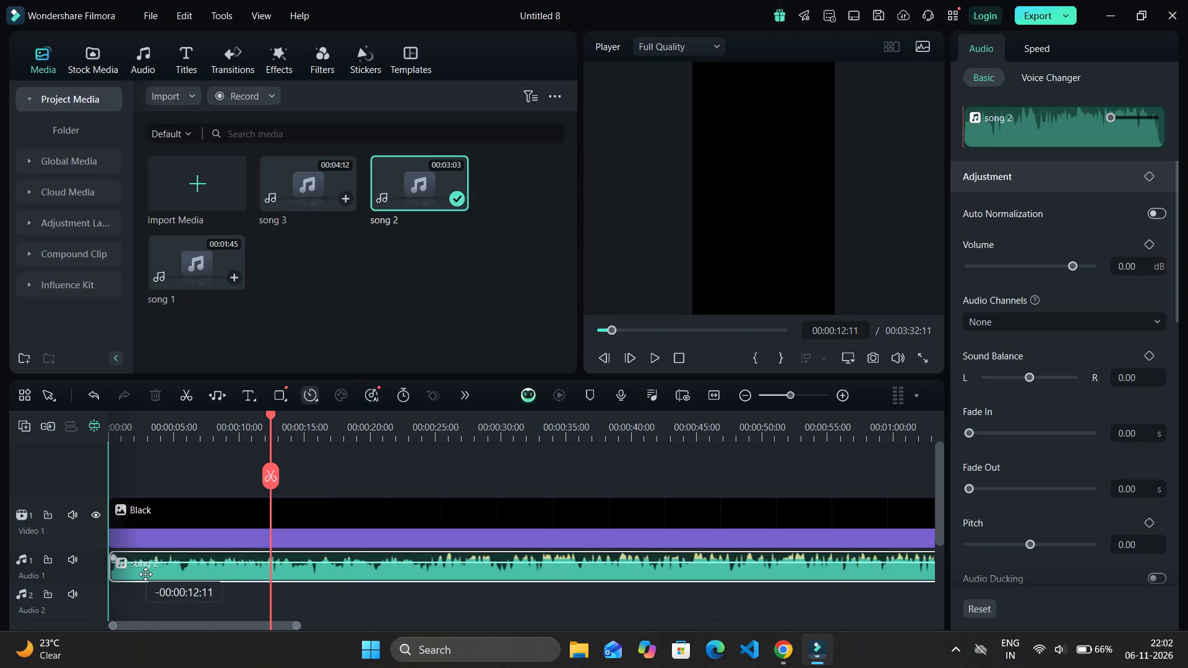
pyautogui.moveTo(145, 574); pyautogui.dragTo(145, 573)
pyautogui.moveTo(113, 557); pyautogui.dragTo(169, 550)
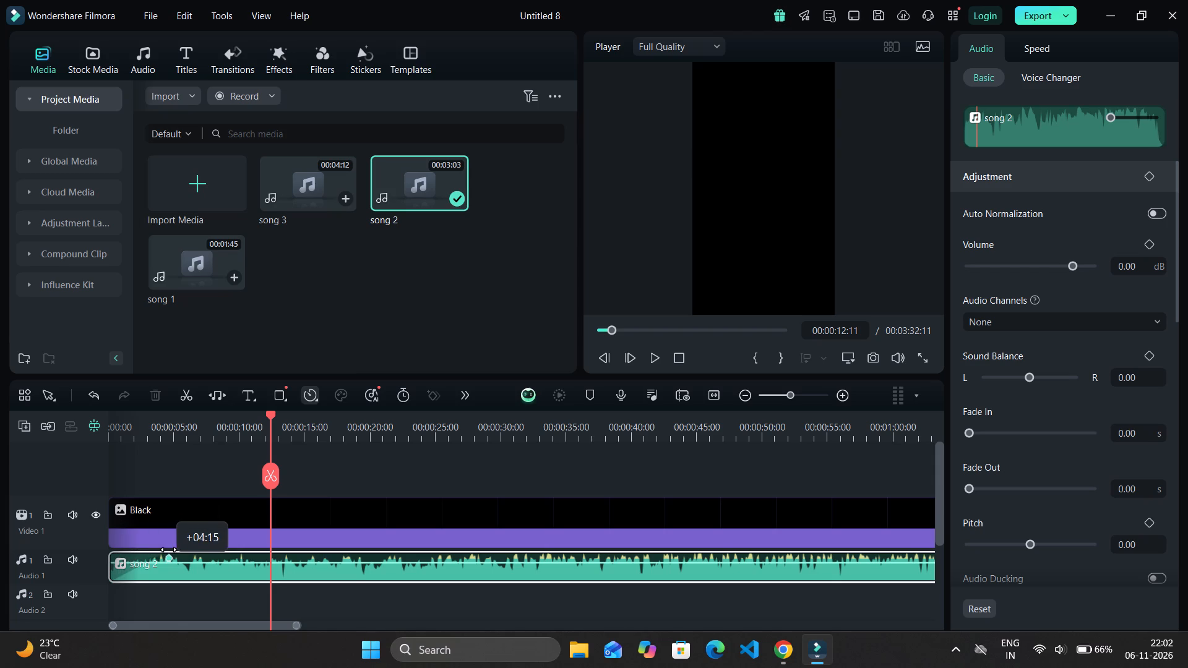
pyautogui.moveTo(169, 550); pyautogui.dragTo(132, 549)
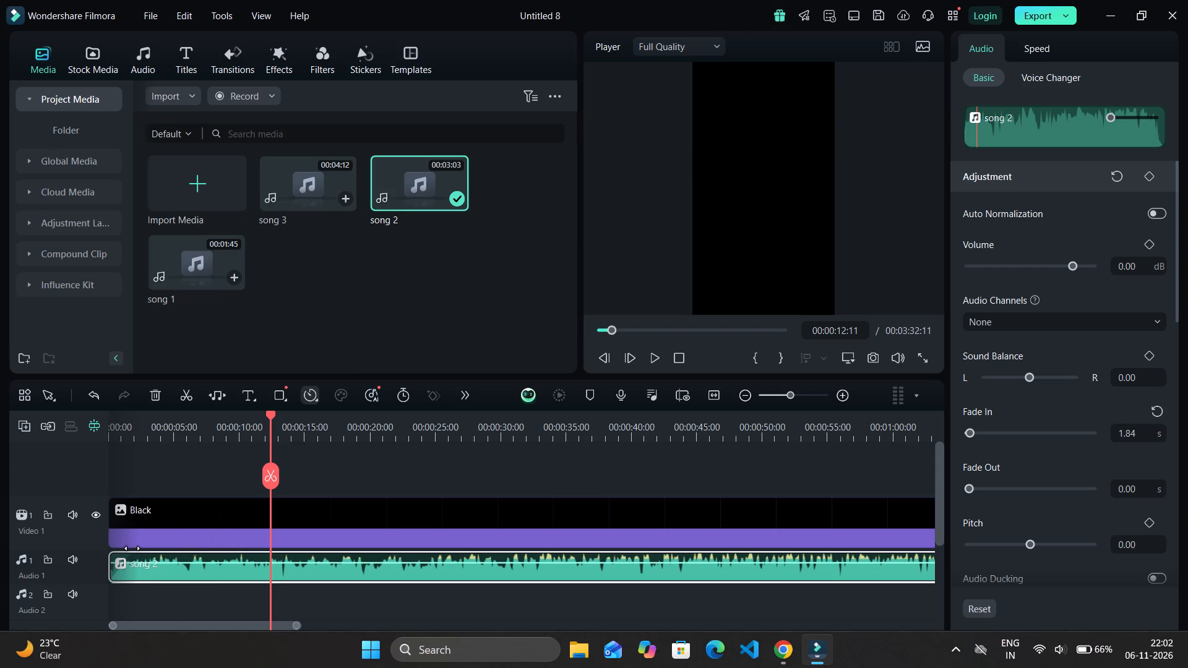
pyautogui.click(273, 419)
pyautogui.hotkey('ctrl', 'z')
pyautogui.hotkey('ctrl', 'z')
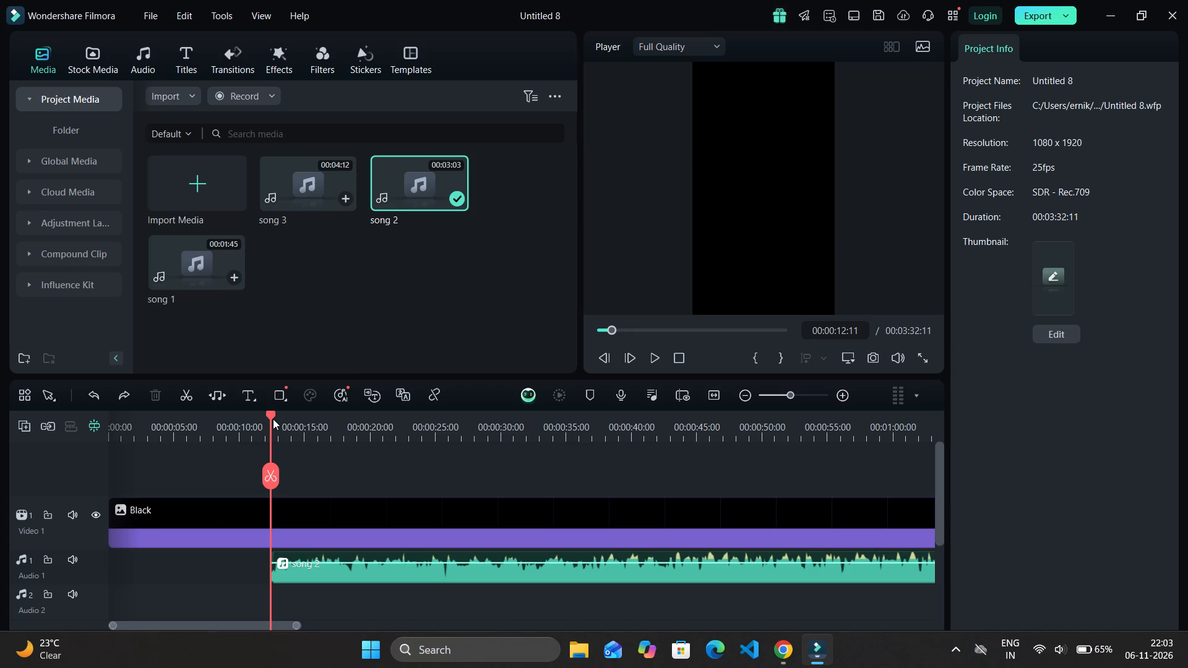
# Play the song 2 clip from its trimmed start at 00:00:12:11.
pyautogui.press('space')
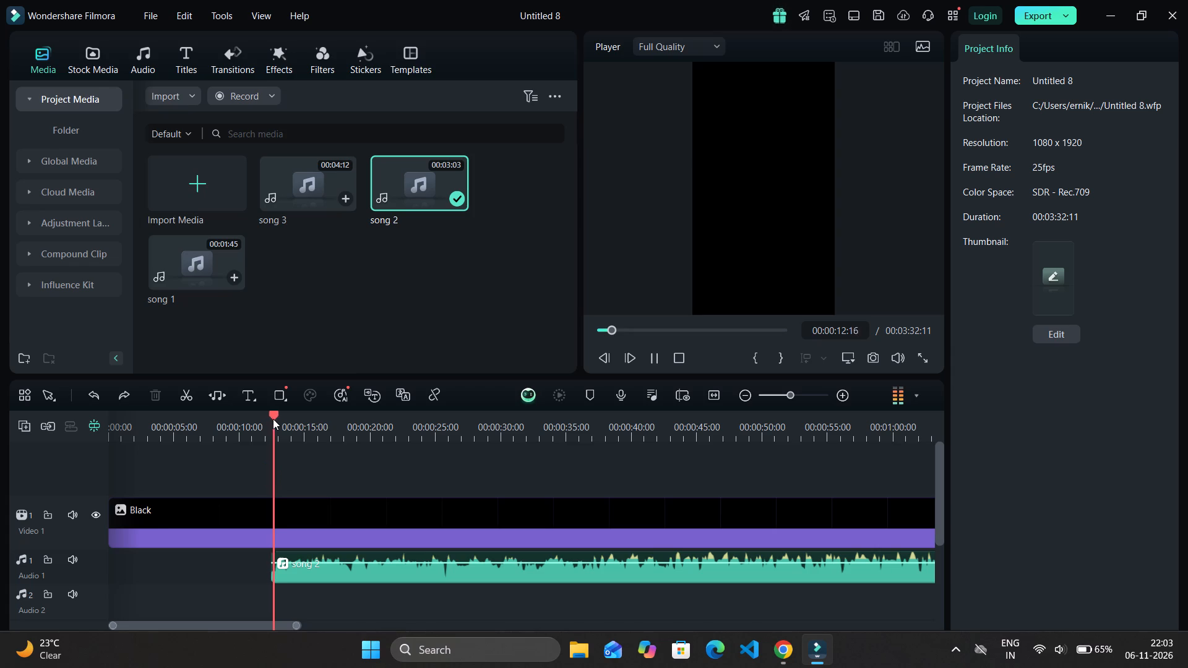
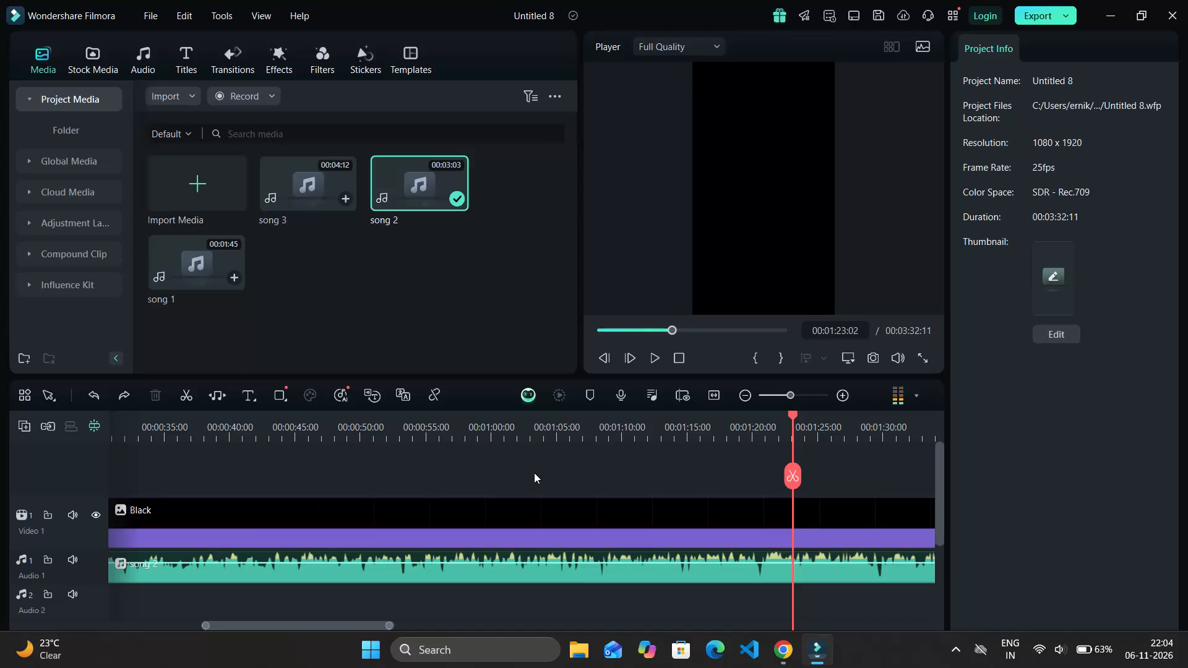
# Split the song 2 clip at 00:01:23:02 and delete the part after the cut.
pyautogui.click(806, 572)
pyautogui.click(789, 480)
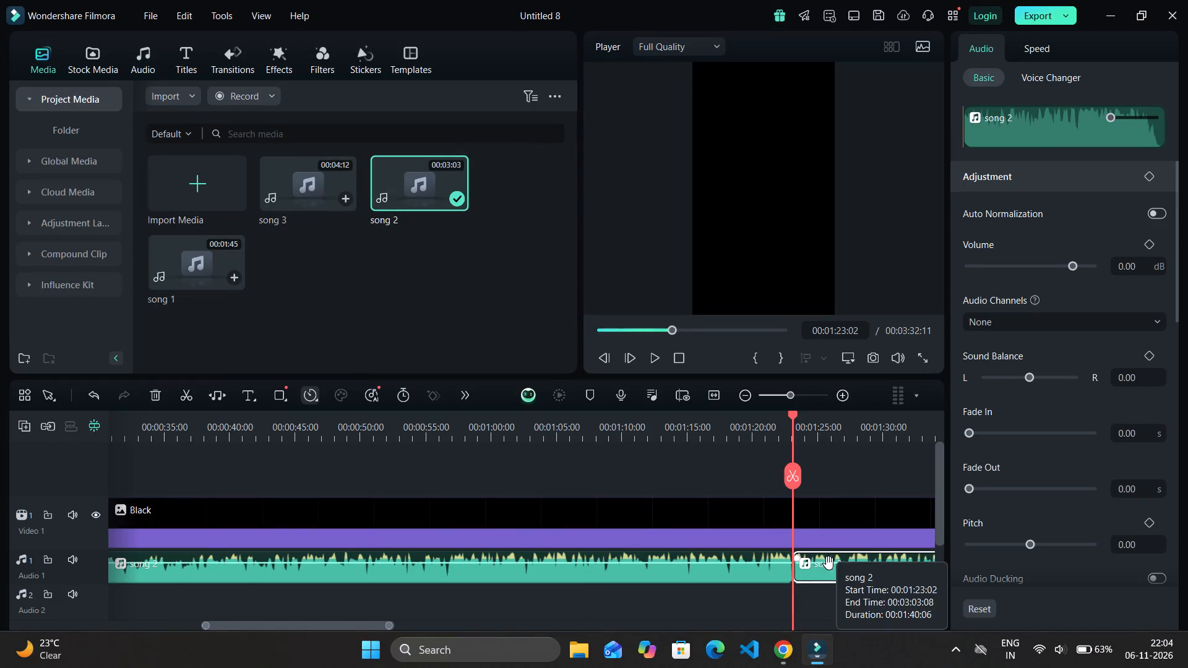
pyautogui.click(828, 574)
pyautogui.press('Delete')
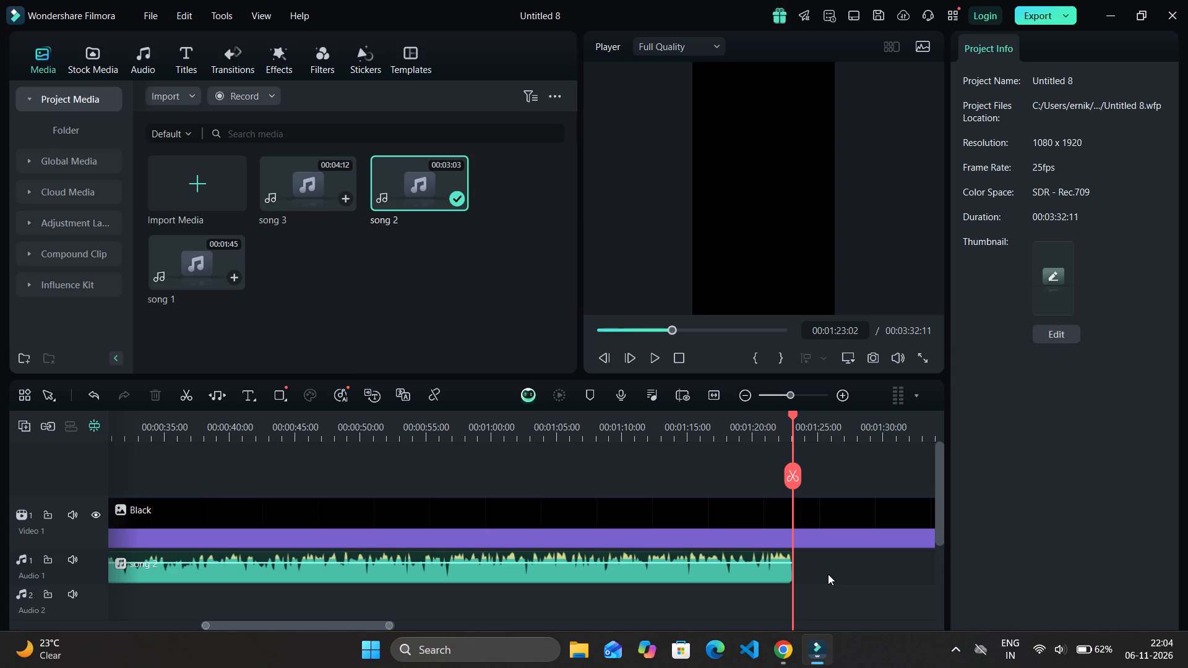
# Add song 3 from the project media to the Audio 2 track at the timeline start.
pyautogui.moveTo(312, 189); pyautogui.dragTo(306, 194)
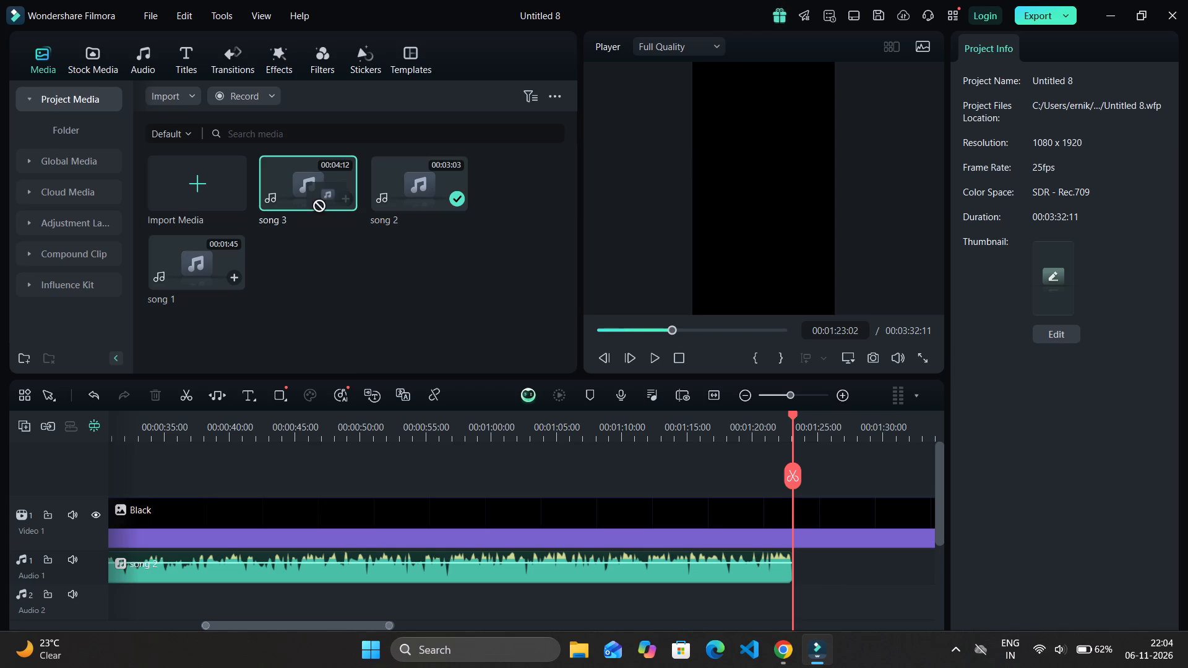
pyautogui.moveTo(306, 194); pyautogui.dragTo(306, 195)
pyautogui.click(306, 195)
pyautogui.moveTo(306, 195); pyautogui.dragTo(209, 404)
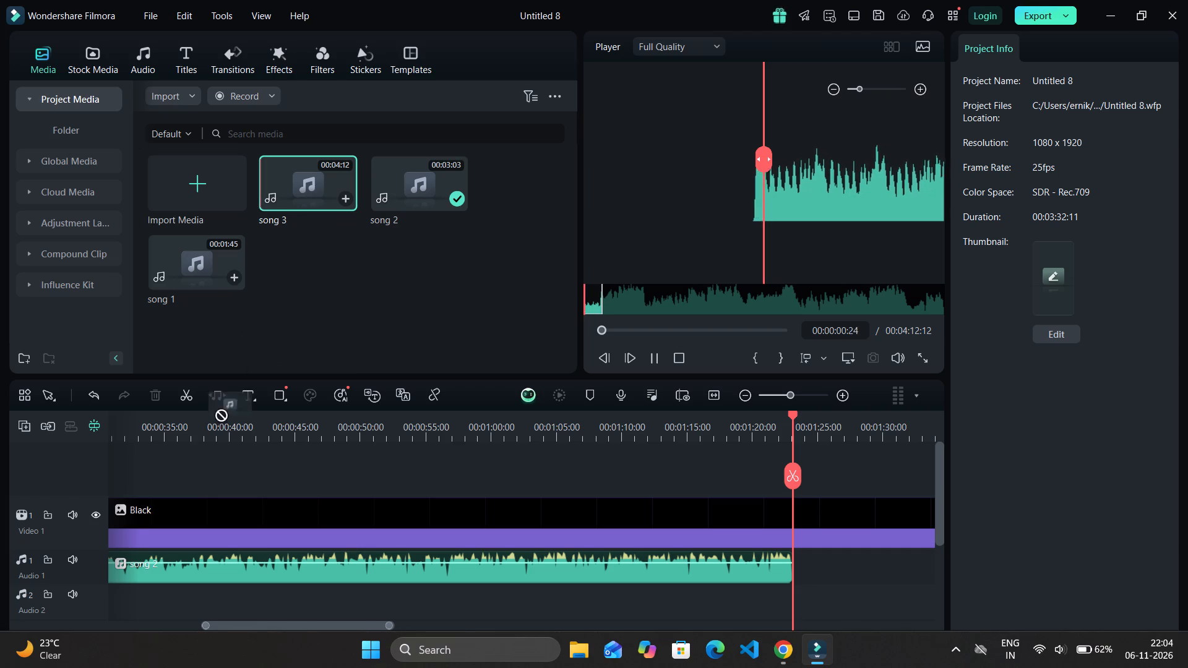
pyautogui.moveTo(209, 404); pyautogui.dragTo(92, 589)
# Move the trimmed song 2 clip on Audio 1 to the timeline start.
pyautogui.moveTo(337, 569); pyautogui.dragTo(161, 572)
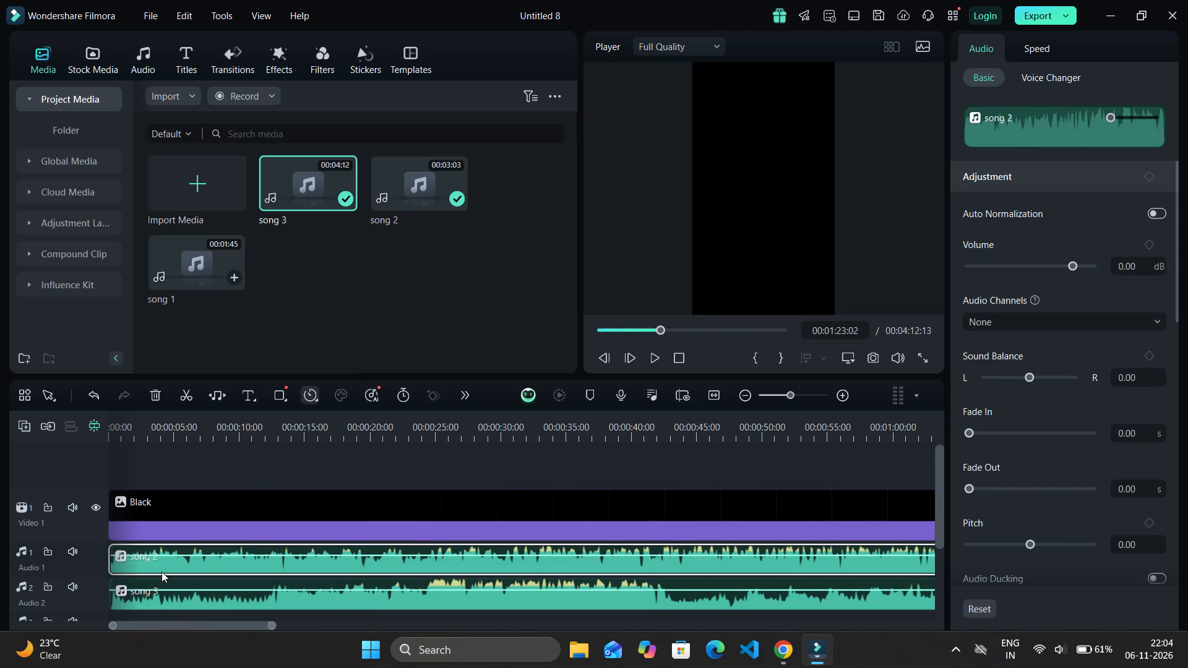
# Add a marker to the song 3 clip at 00:02:27:02 and play the audio from there.
pyautogui.keyDown('ctrl'); pyautogui.scroll(-2, 308, 574); pyautogui.keyUp('ctrl')
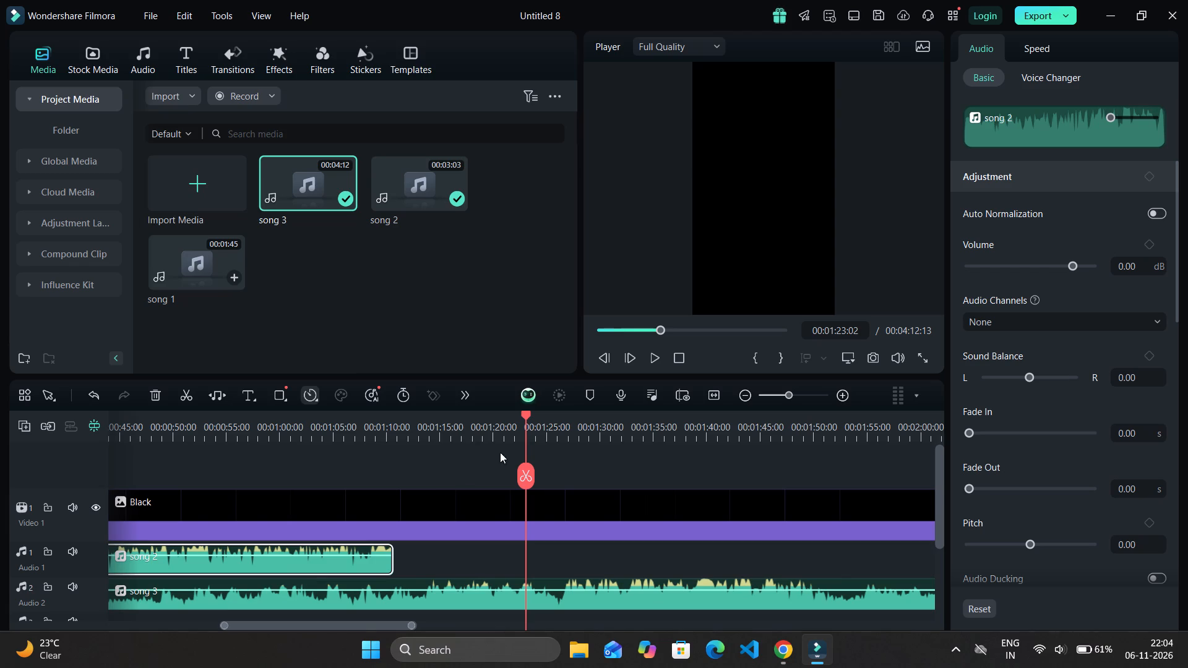
pyautogui.moveTo(525, 419); pyautogui.dragTo(855, 424)
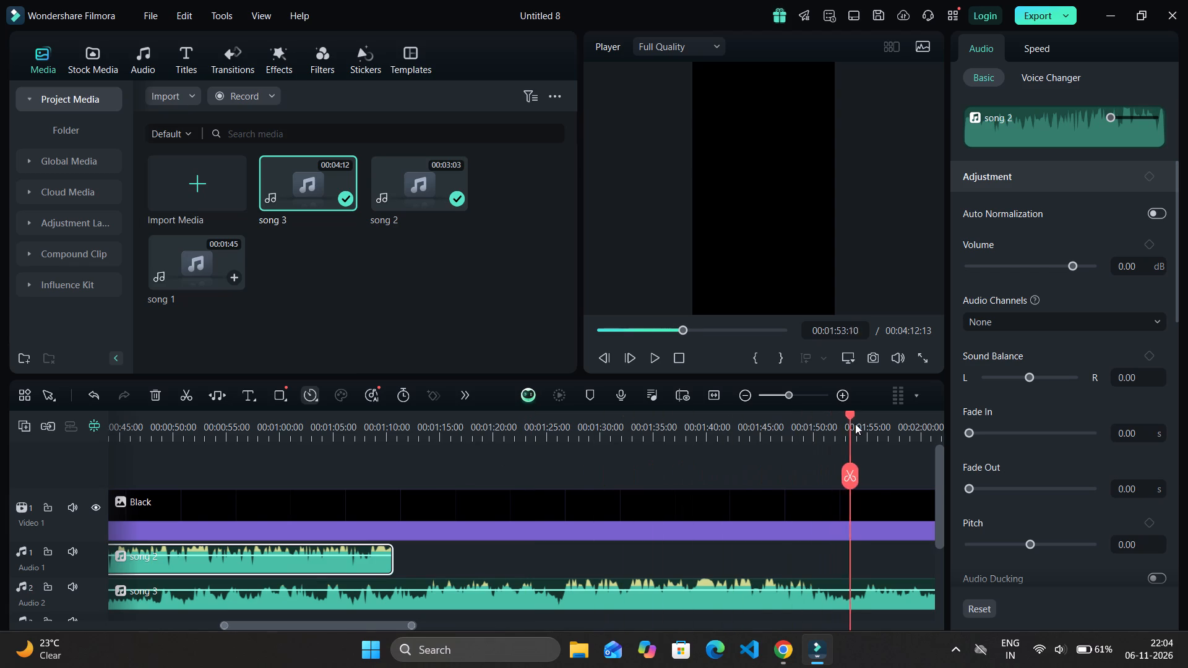
pyautogui.moveTo(855, 424); pyautogui.dragTo(880, 446)
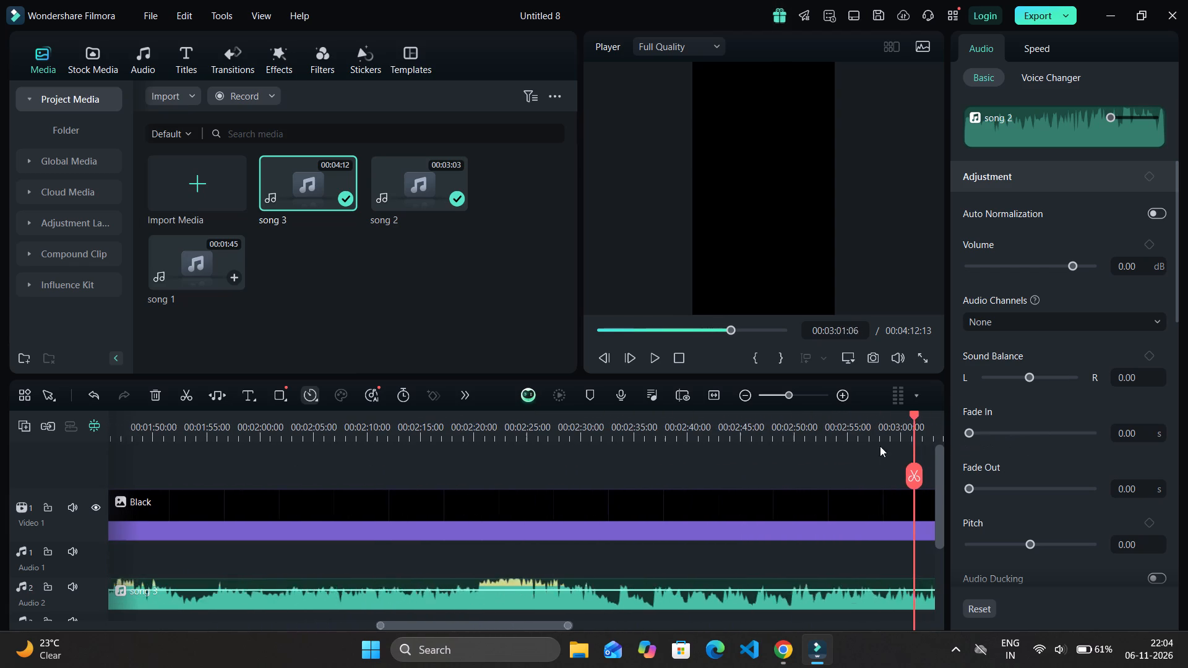
pyautogui.moveTo(880, 446); pyautogui.dragTo(540, 461)
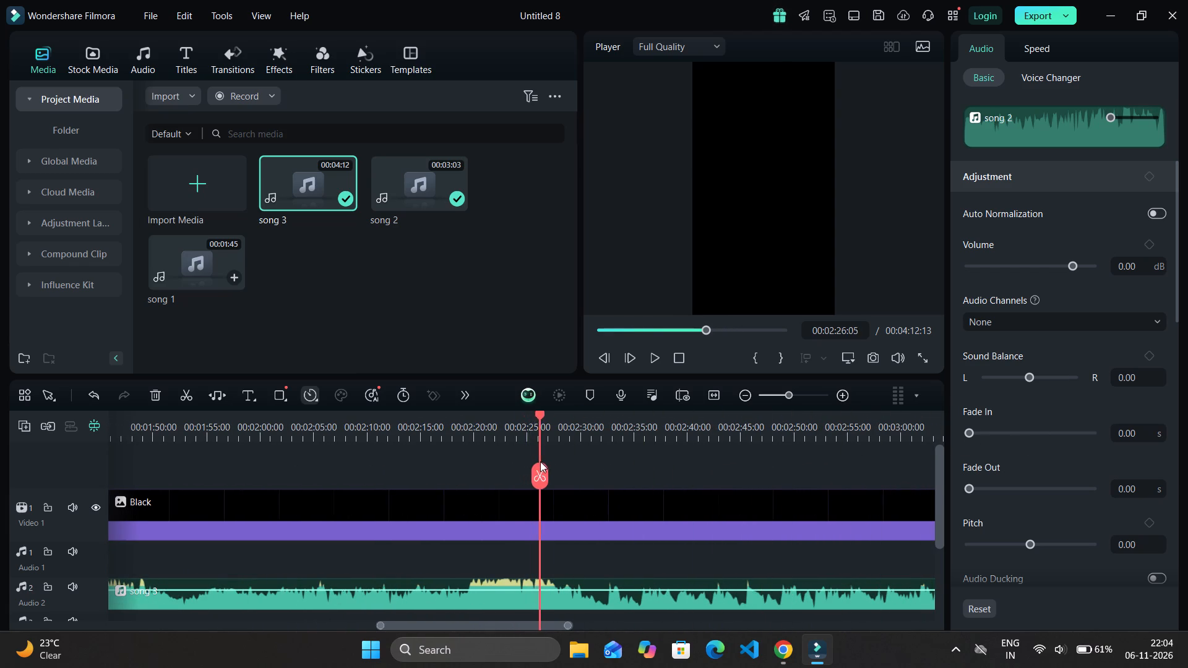
pyautogui.moveTo(540, 461); pyautogui.dragTo(546, 464)
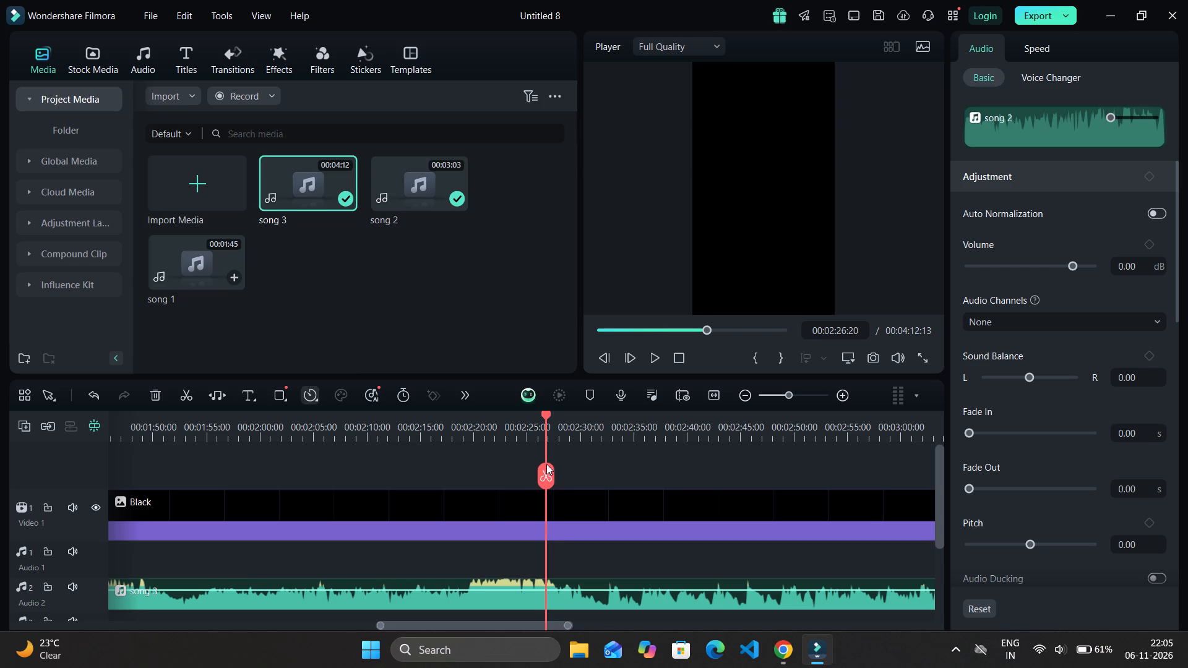
pyautogui.moveTo(546, 464); pyautogui.dragTo(549, 465)
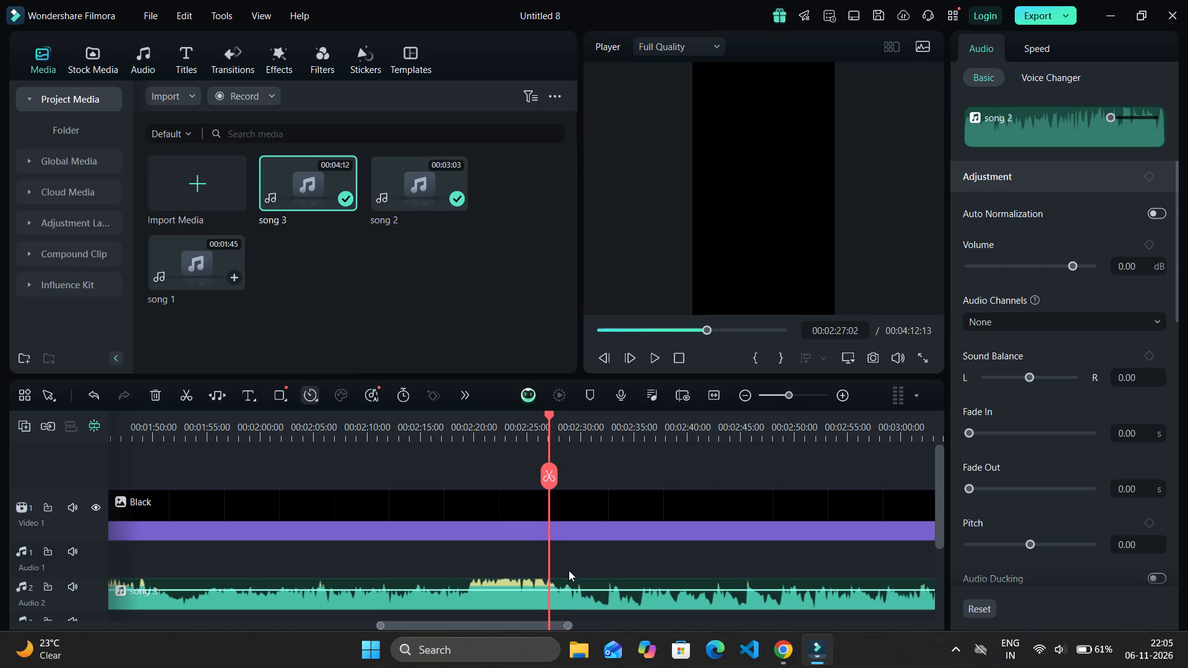
pyautogui.click(564, 596)
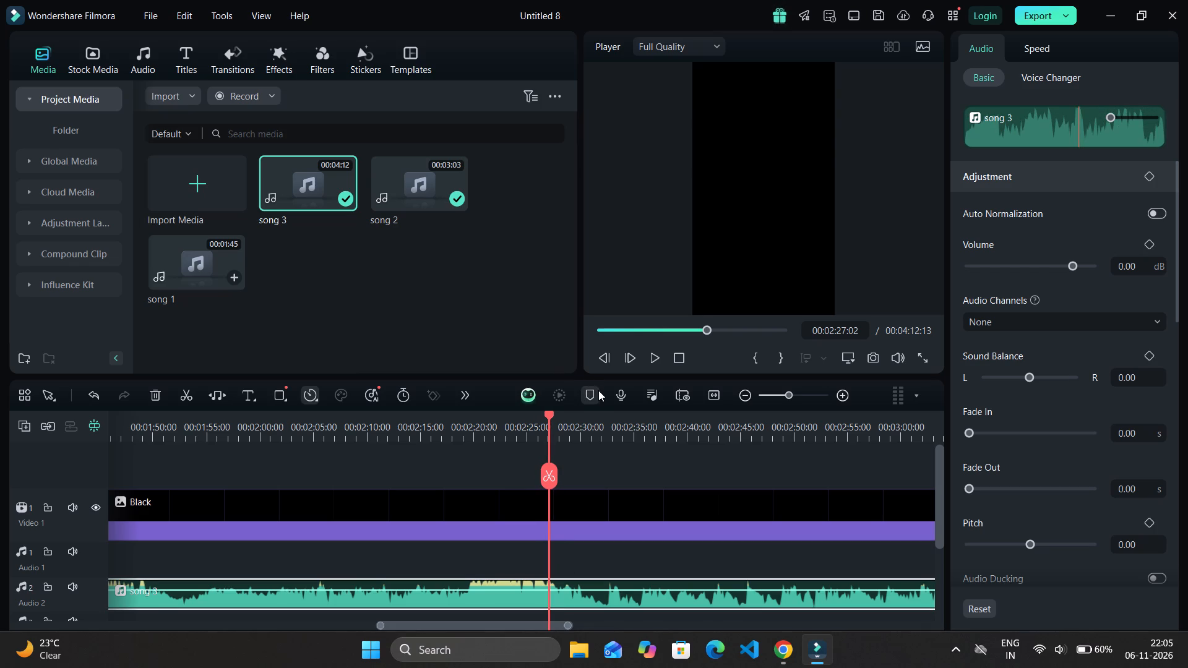
pyautogui.click(595, 393)
pyautogui.press('space')
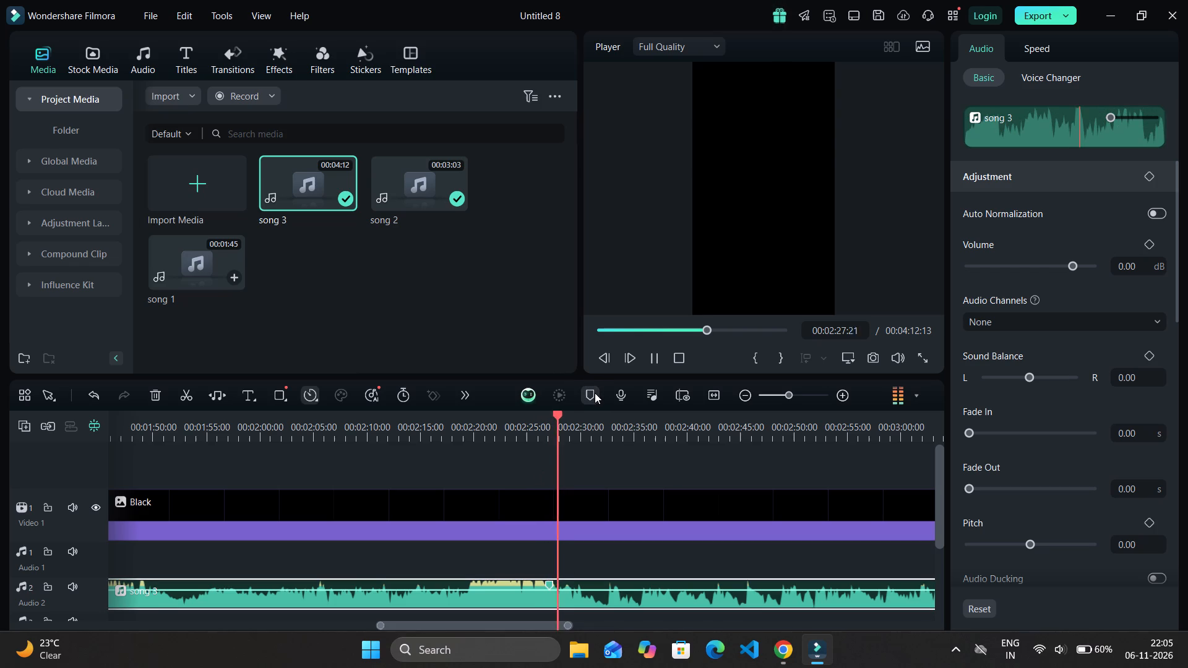
pyautogui.press('space')
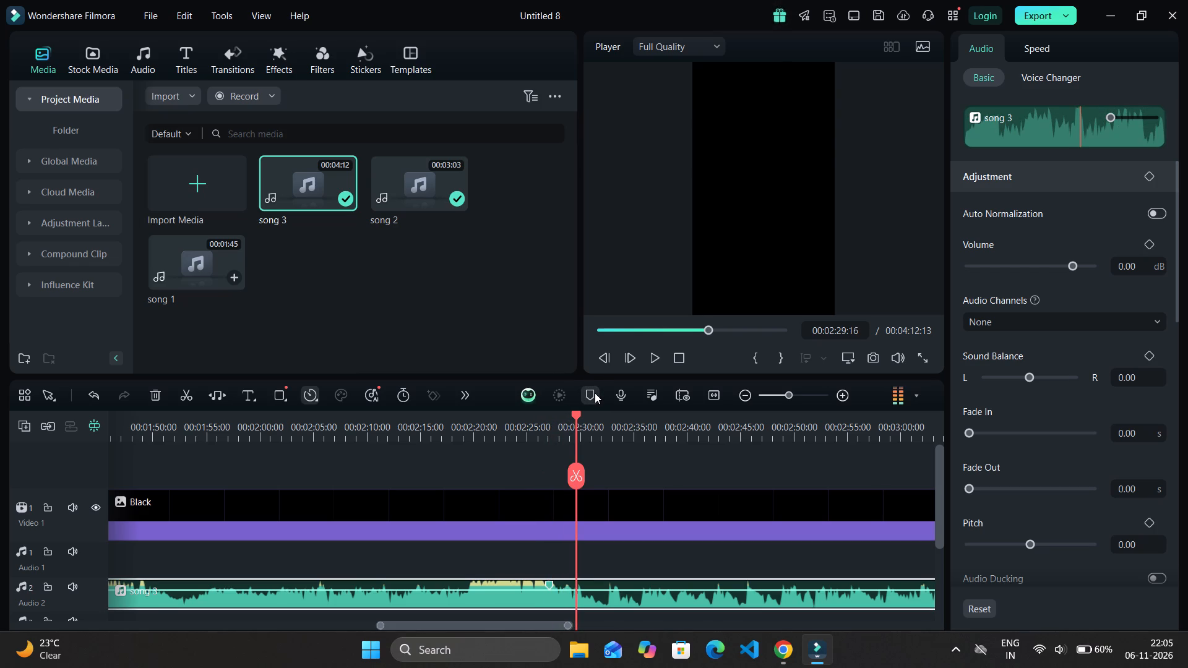
# Split the song 3 clip just before its marker, at 00:02:25:20.
pyautogui.keyDown('ctrl'); pyautogui.scroll(10, 595, 393); pyautogui.keyUp('ctrl')
pyautogui.keyDown('ctrl'); pyautogui.scroll(6, 523, 520); pyautogui.keyUp('ctrl')
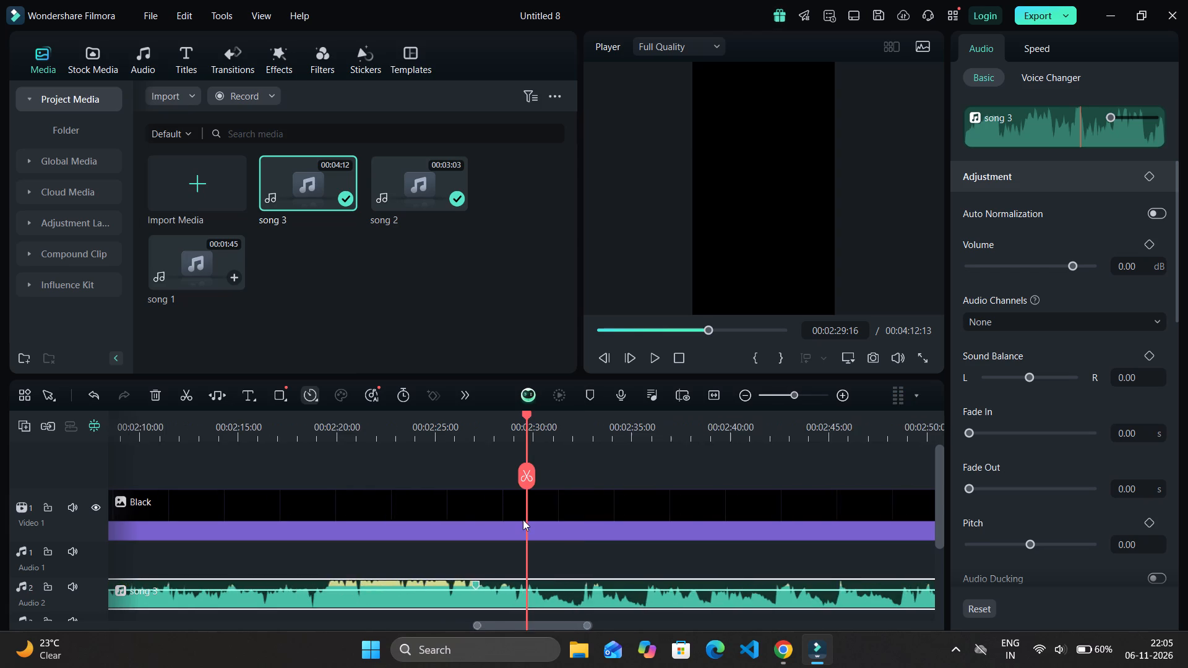
pyautogui.keyDown('ctrl'); pyautogui.scroll(3, 523, 520); pyautogui.keyUp('ctrl')
pyautogui.moveTo(528, 420); pyautogui.dragTo(424, 466)
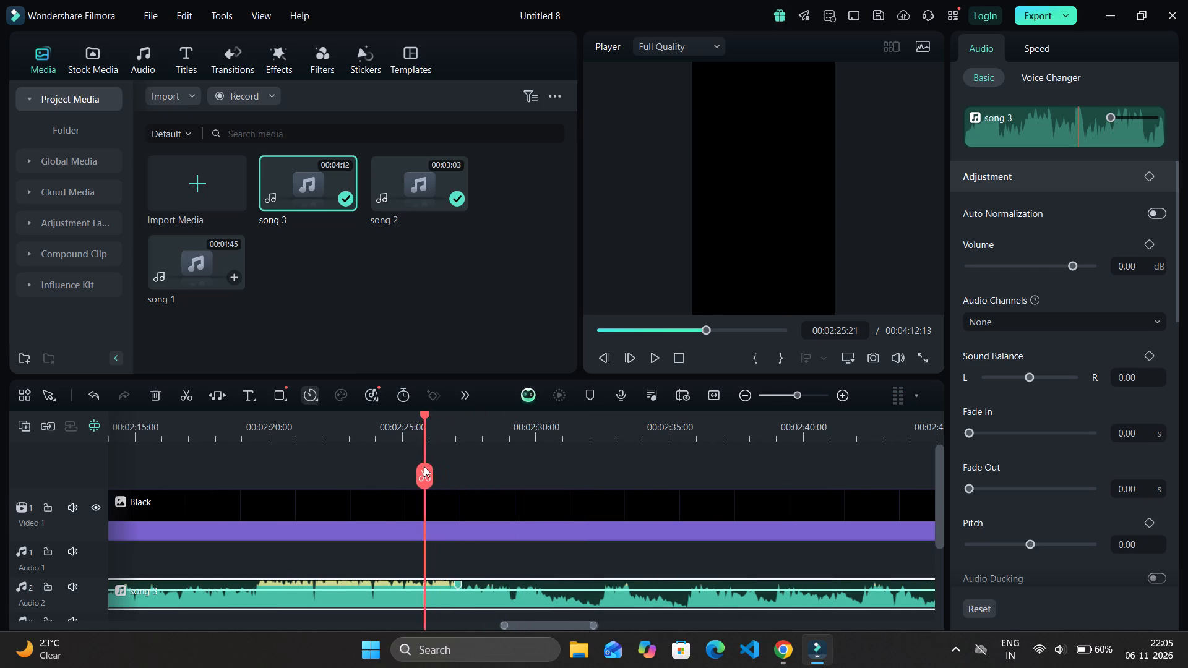
pyautogui.moveTo(424, 466); pyautogui.dragTo(424, 466)
pyautogui.click(438, 589)
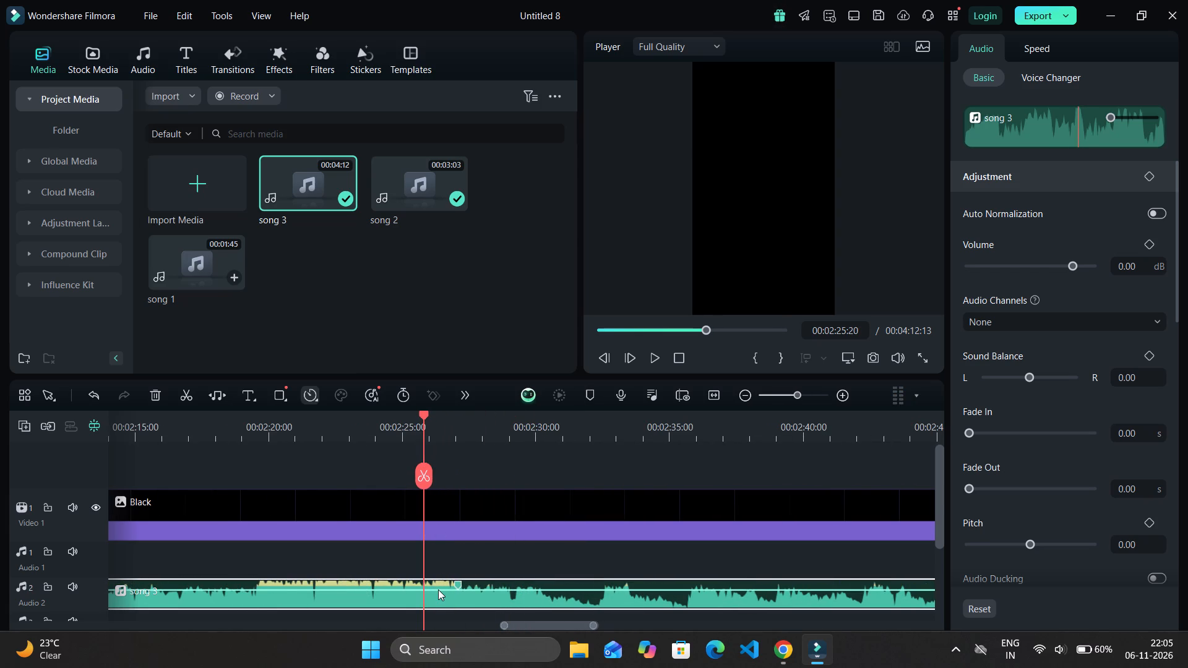
pyautogui.click(432, 601)
pyautogui.click(417, 483)
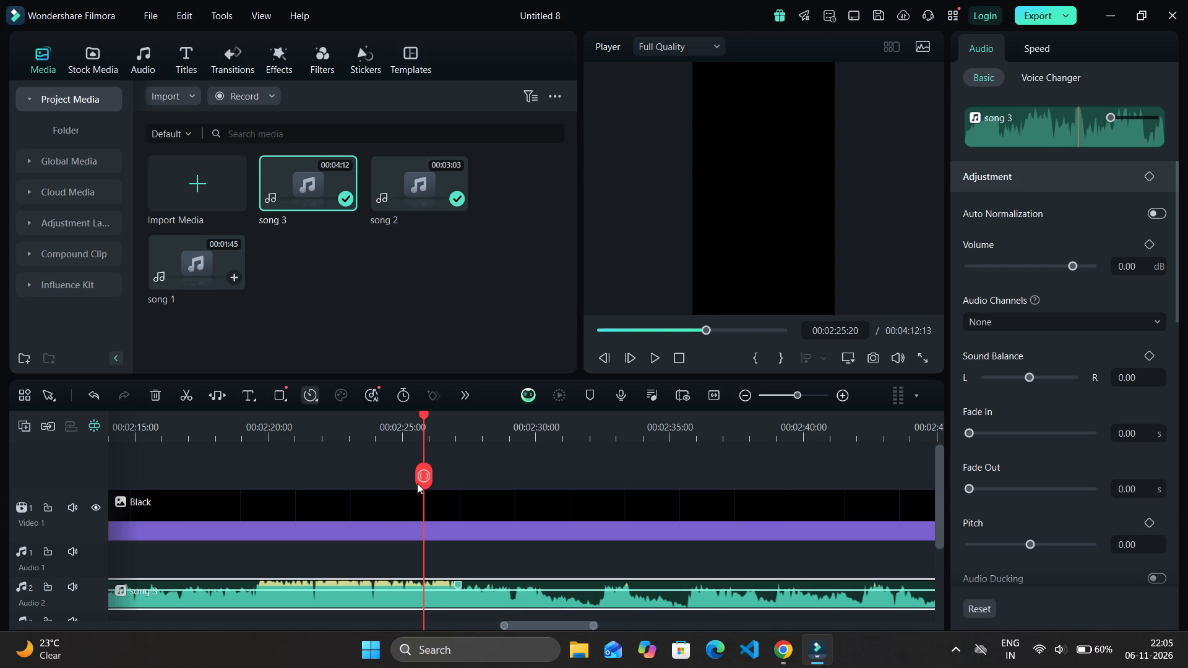
# Listen for the end of the wanted song 3 section, split the clip at 00:03:06:03, and delete the part after it.
pyautogui.keyDown('ctrl'); pyautogui.scroll(-5, 468, 504); pyautogui.keyUp('ctrl')
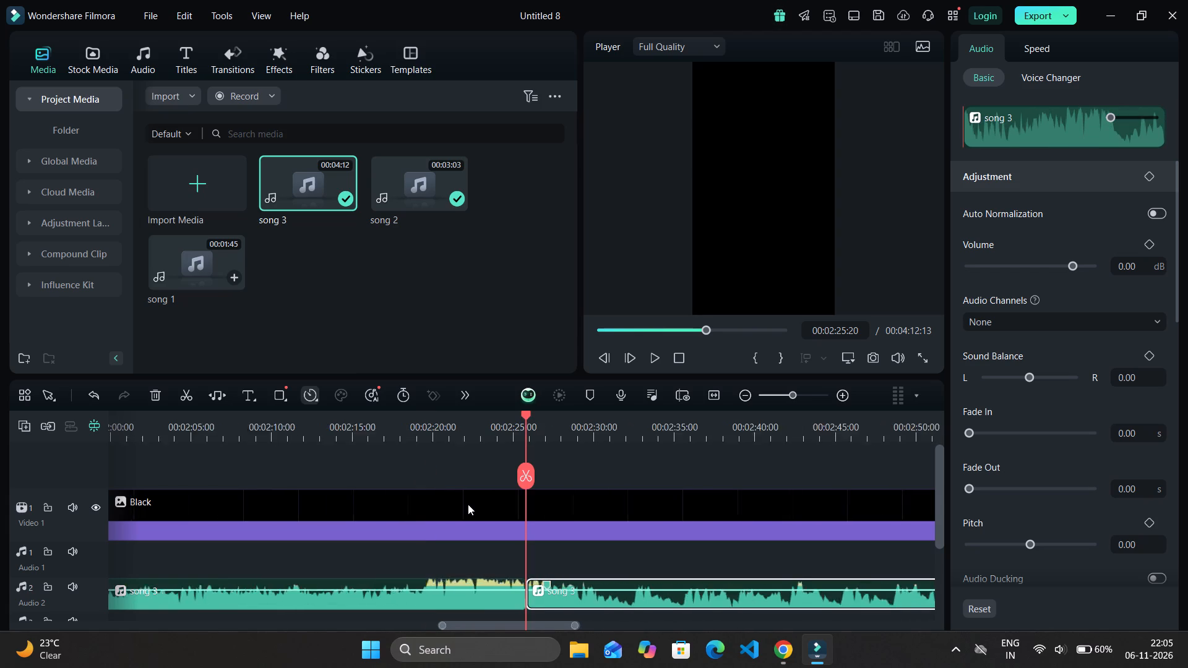
pyautogui.keyDown('ctrl'); pyautogui.scroll(-2, 468, 504); pyautogui.keyUp('ctrl')
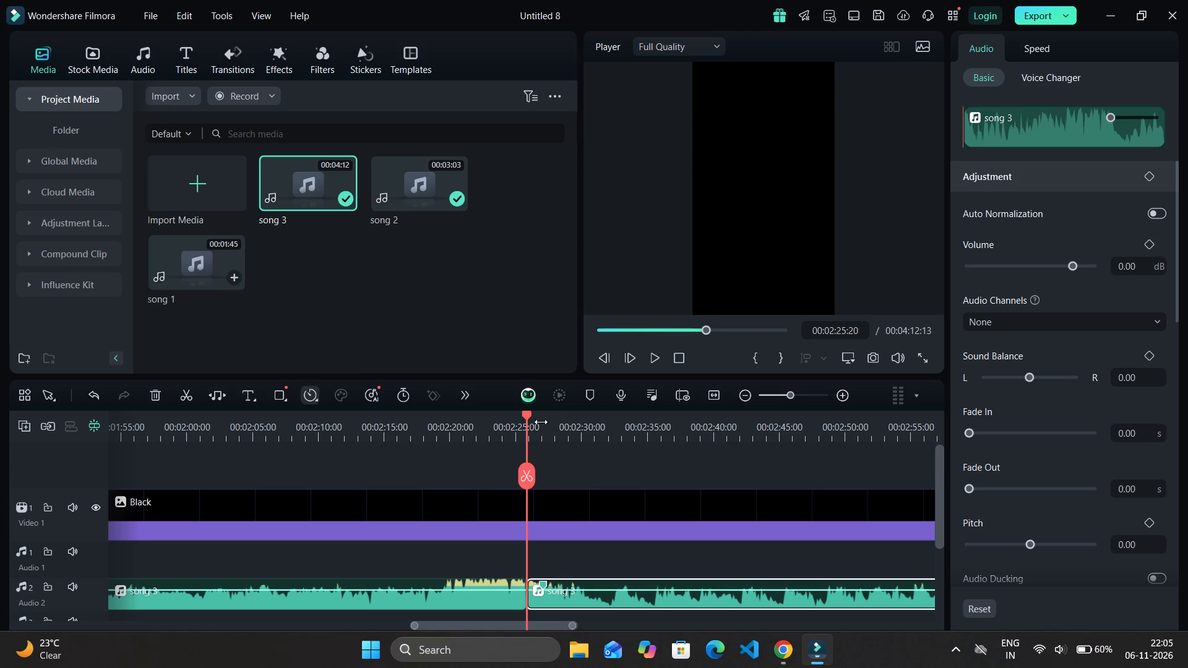
pyautogui.moveTo(526, 413); pyautogui.dragTo(870, 499)
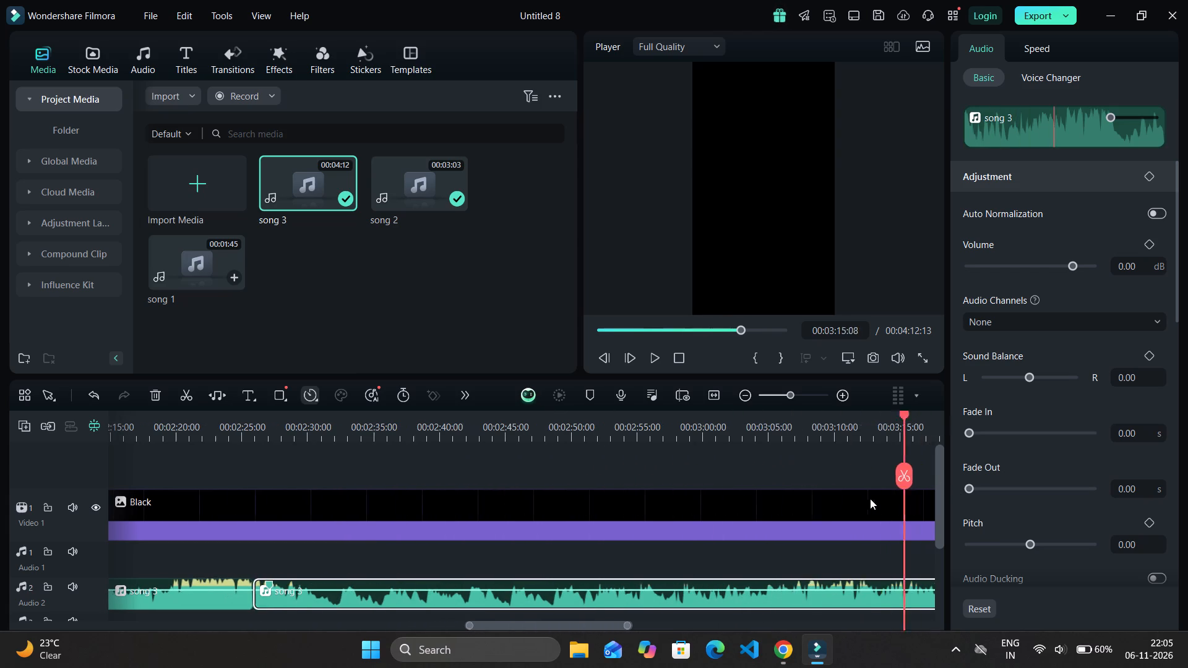
pyautogui.moveTo(870, 499); pyautogui.dragTo(768, 503)
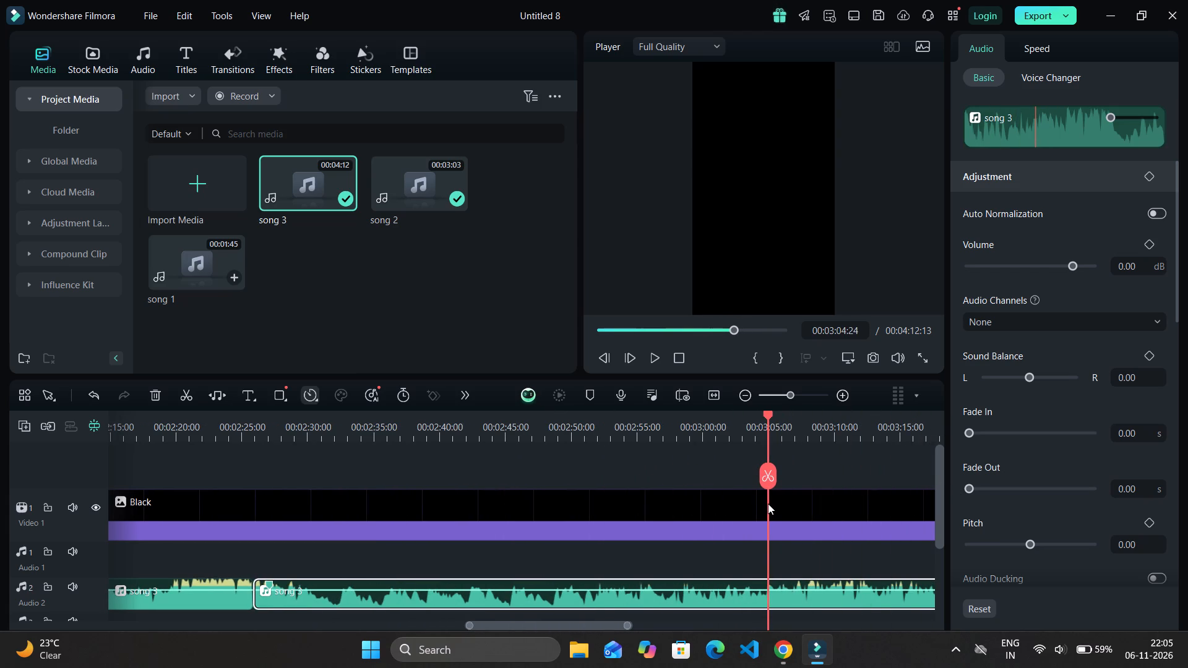
pyautogui.moveTo(768, 503); pyautogui.dragTo(728, 516)
pyautogui.press('space')
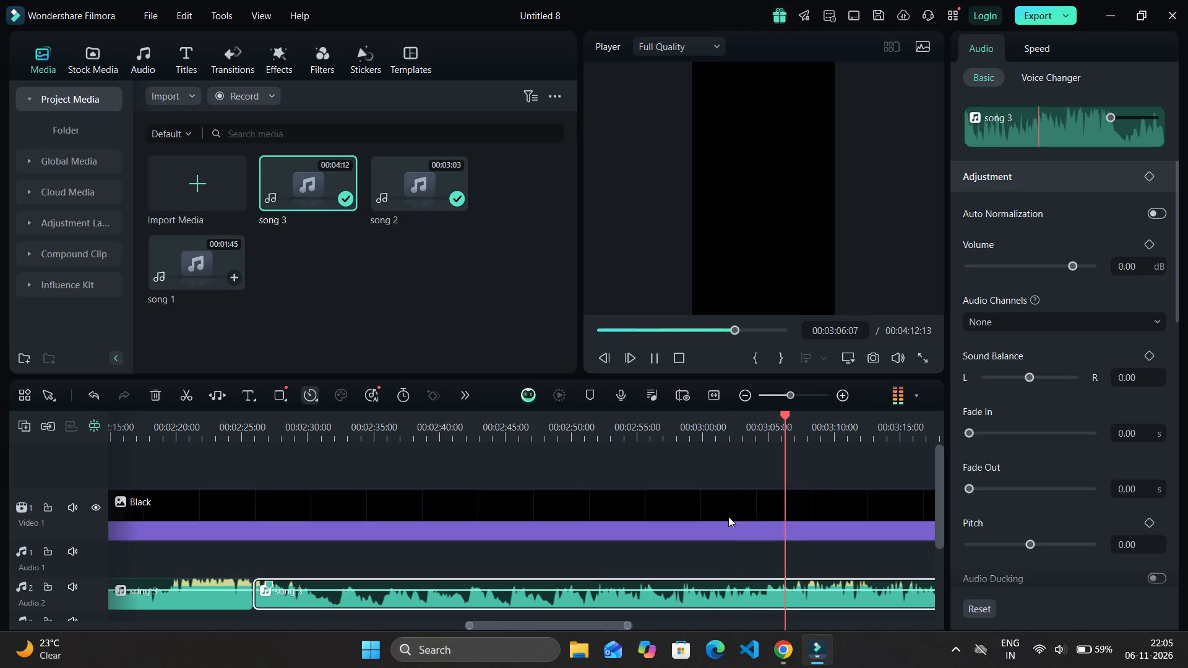
pyautogui.press('space')
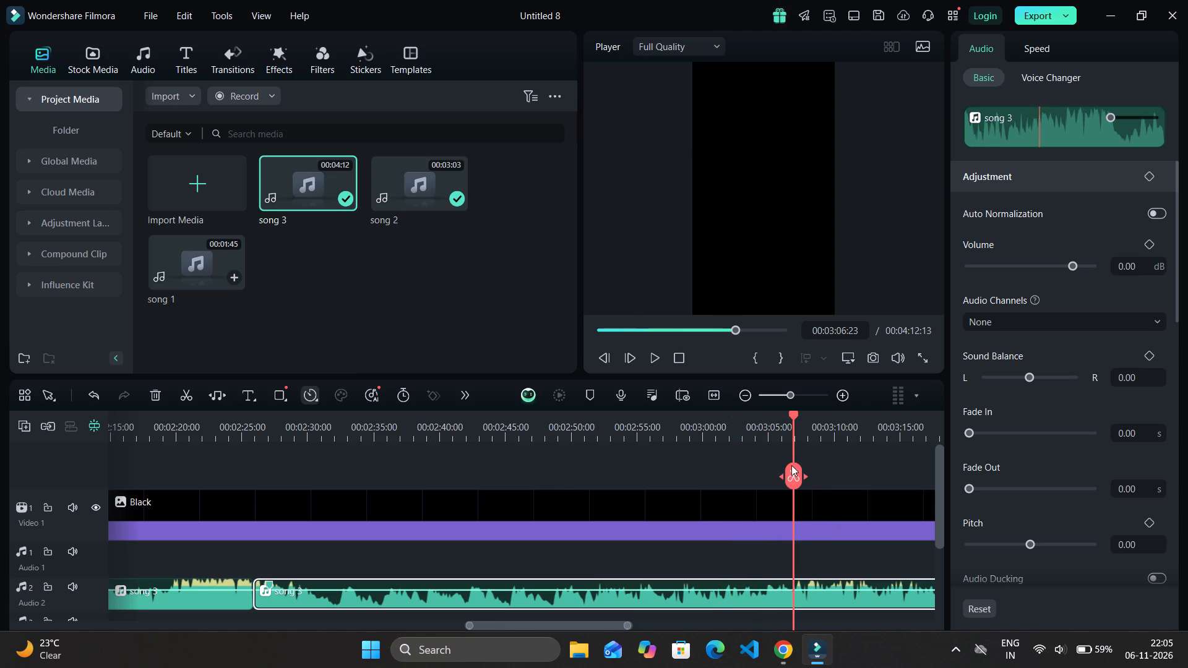
pyautogui.moveTo(791, 414); pyautogui.dragTo(781, 419)
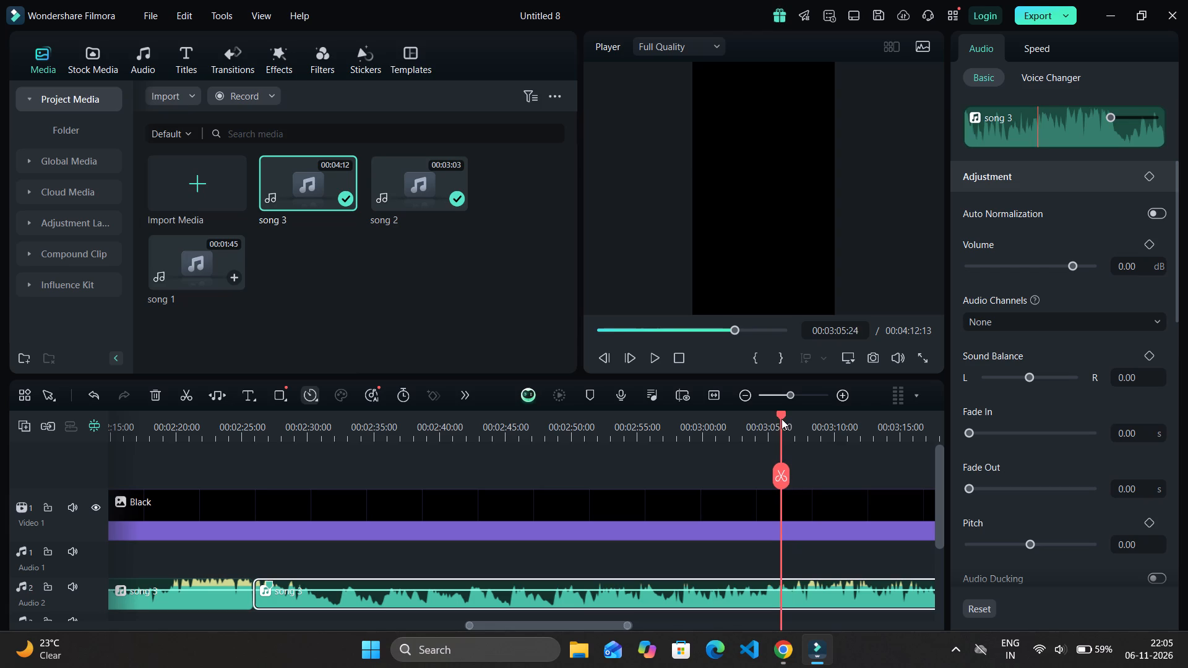
pyautogui.moveTo(781, 419); pyautogui.dragTo(783, 418)
pyautogui.click(786, 598)
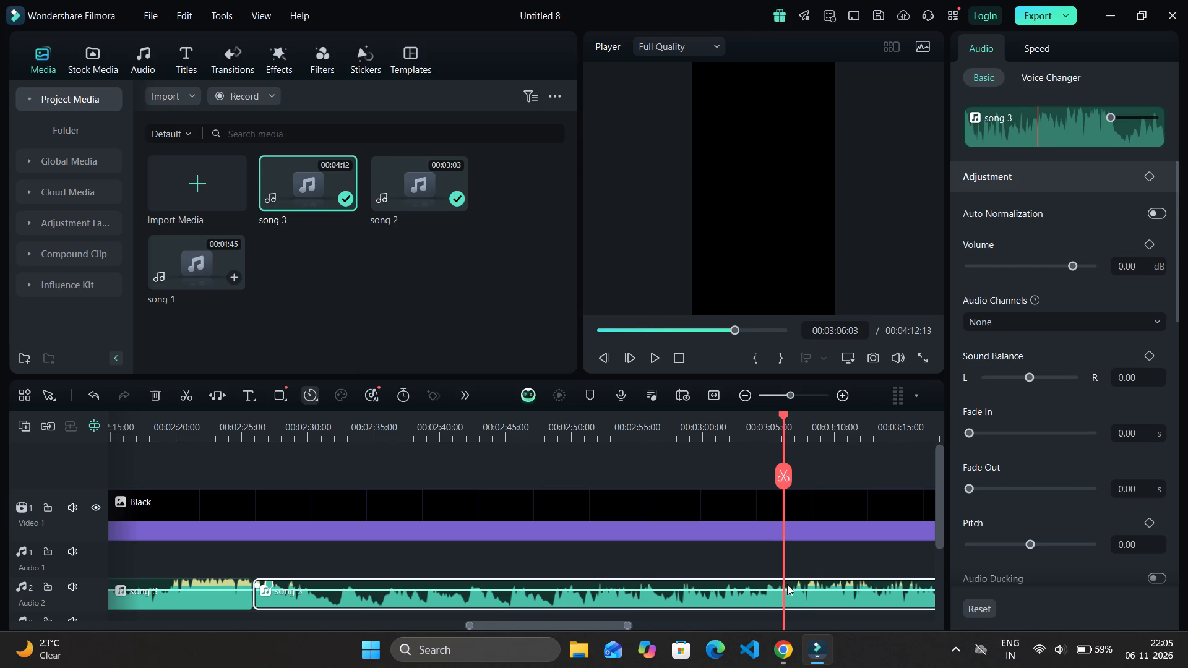
pyautogui.click(783, 485)
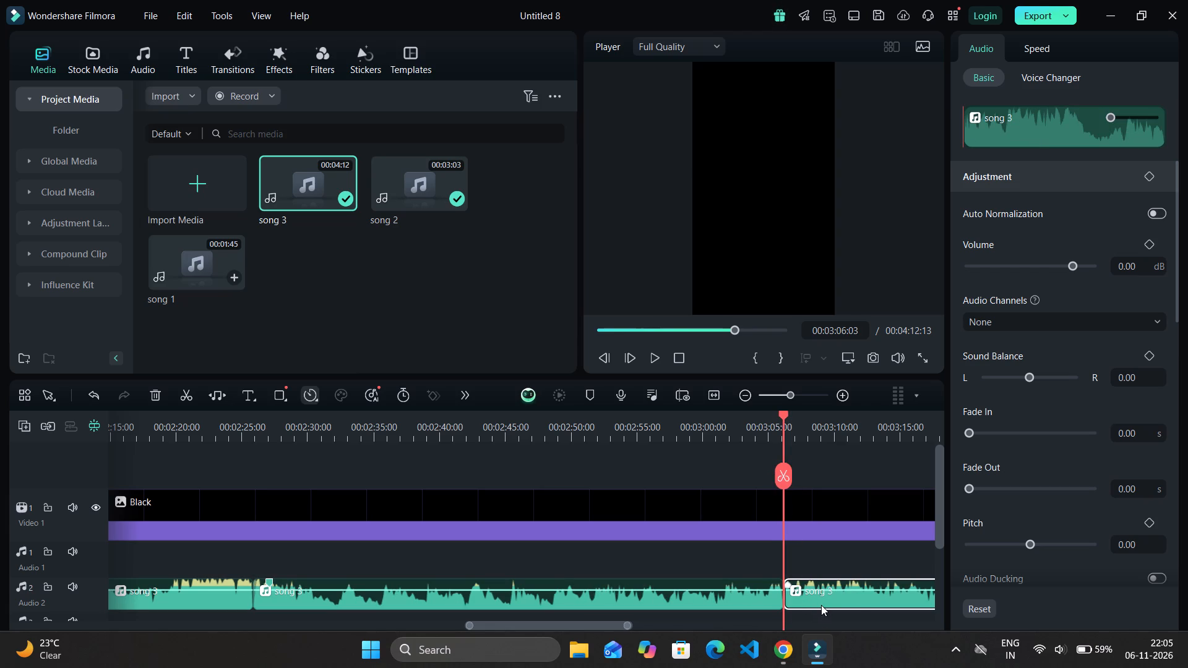
pyautogui.click(820, 606)
pyautogui.press('Delete')
# Delete the first song 3 segment, which precedes the 00:02:25:20 cut.
pyautogui.keyDown('ctrl'); pyautogui.scroll(-4, 820, 606); pyautogui.keyUp('ctrl')
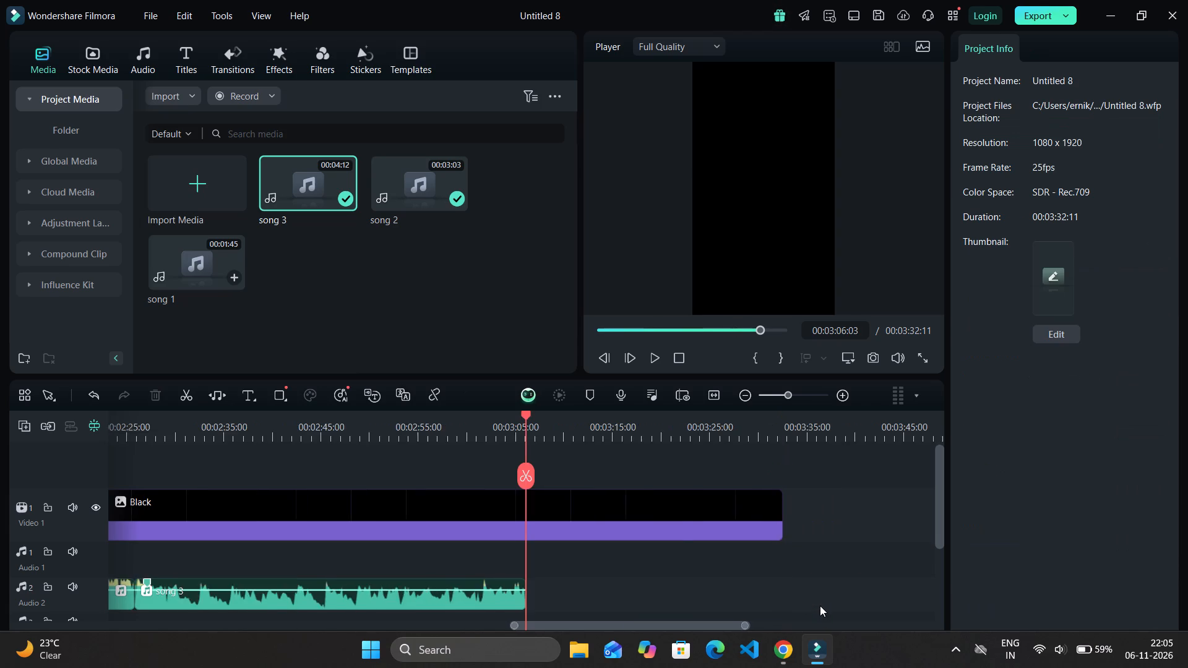
pyautogui.keyDown('ctrl'); pyautogui.scroll(-6, 820, 606); pyautogui.keyUp('ctrl')
pyautogui.click(269, 608)
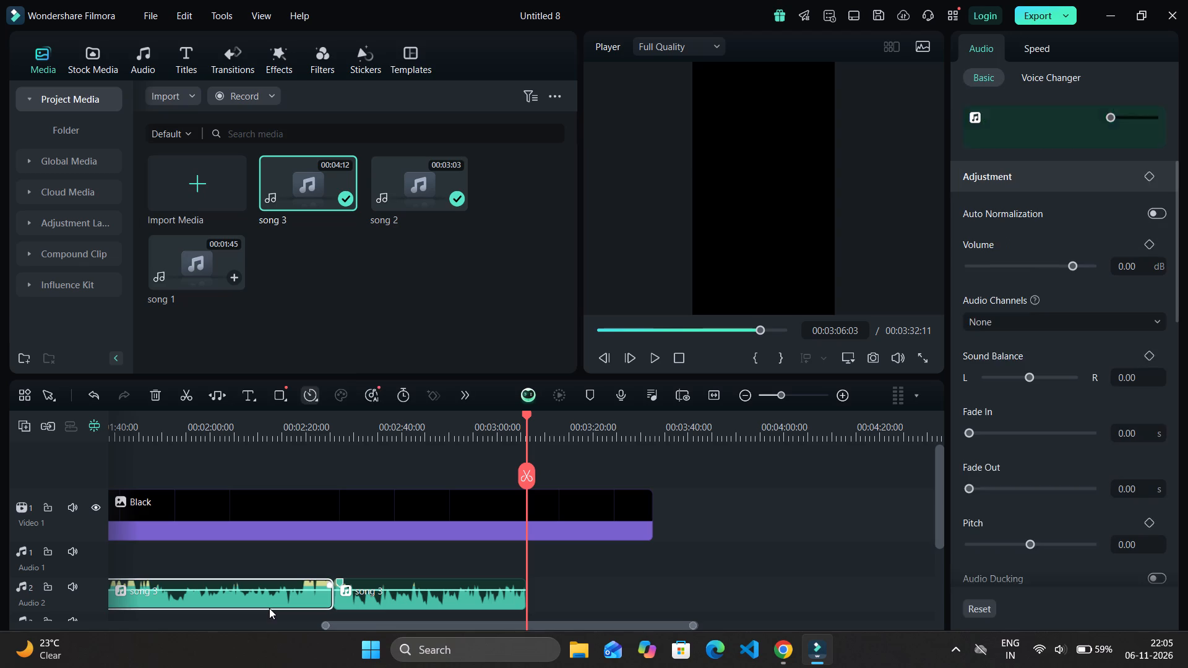
pyautogui.press('Delete')
# Move the remaining song 3 clip on Audio 2 to about 00:01:04, overlapping the end of song 2.
pyautogui.keyDown('ctrl'); pyautogui.scroll(-6, 269, 608); pyautogui.keyUp('ctrl')
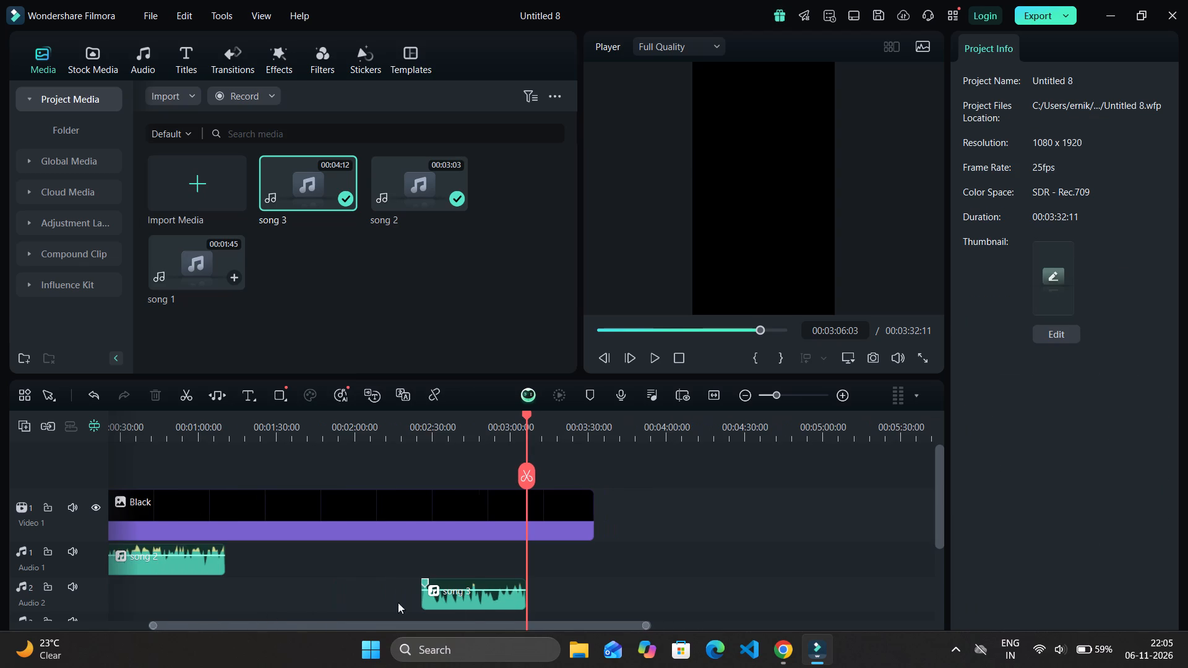
pyautogui.moveTo(471, 602); pyautogui.dragTo(258, 539)
# Play the transition from 00:00:53:20 and add a fade-out of about 02:09 to the end of the song 2 clip.
pyautogui.keyDown('ctrl'); pyautogui.scroll(1, 258, 539); pyautogui.keyUp('ctrl')
pyautogui.moveTo(522, 416); pyautogui.dragTo(238, 488)
pyautogui.keyDown('ctrl'); pyautogui.scroll(13, 238, 488); pyautogui.keyUp('ctrl')
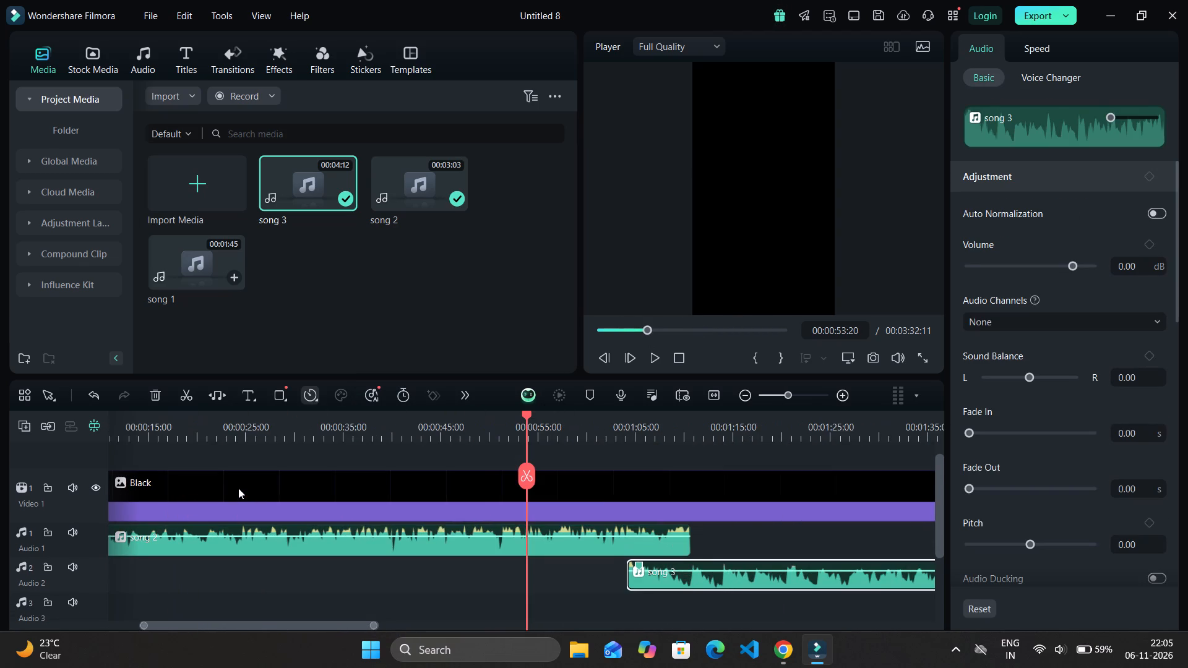
pyautogui.keyDown('ctrl'); pyautogui.scroll(1, 238, 488); pyautogui.keyUp('ctrl')
pyautogui.press('space')
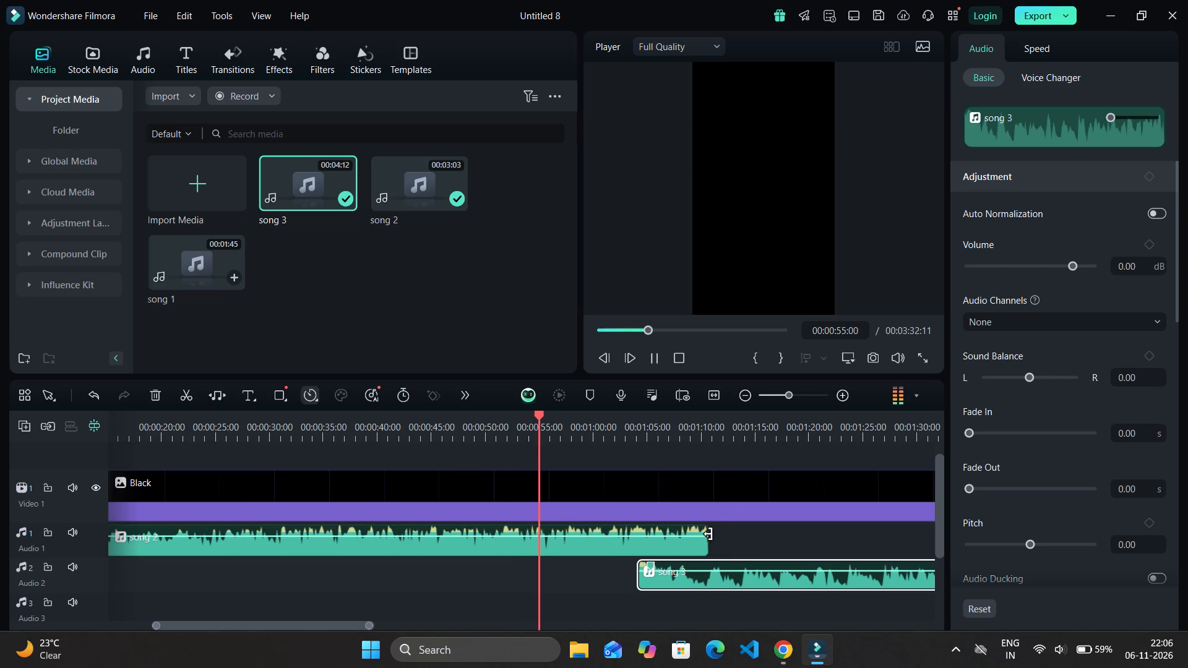
pyautogui.moveTo(705, 530); pyautogui.dragTo(681, 531)
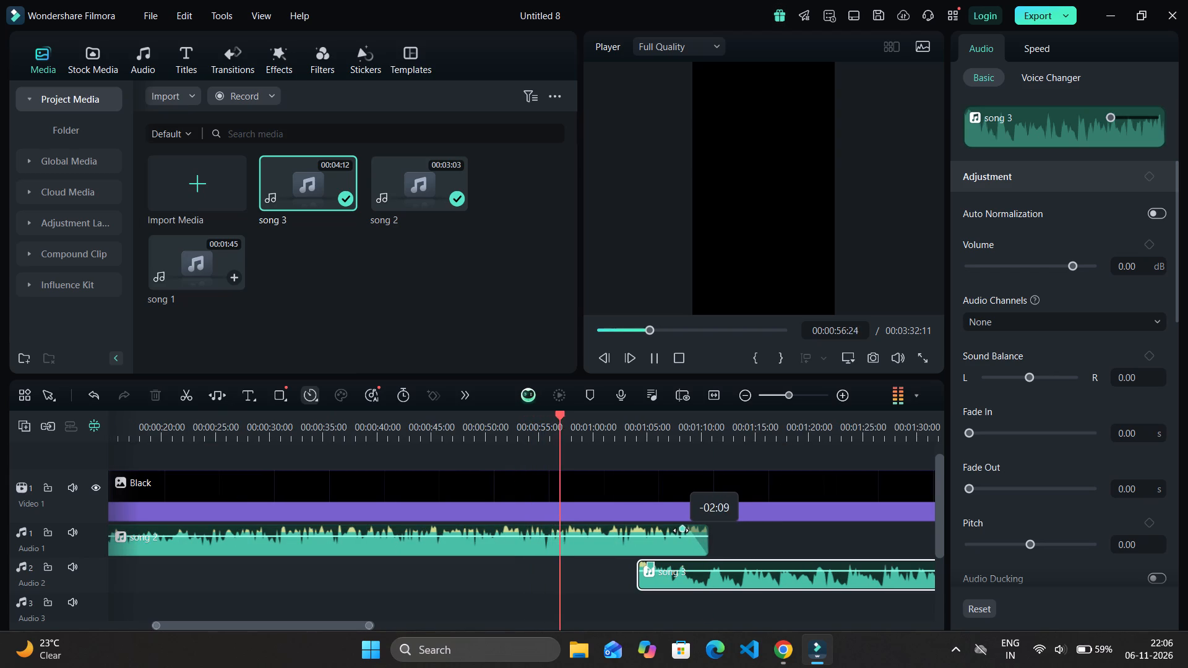
pyautogui.moveTo(681, 531); pyautogui.dragTo(680, 533)
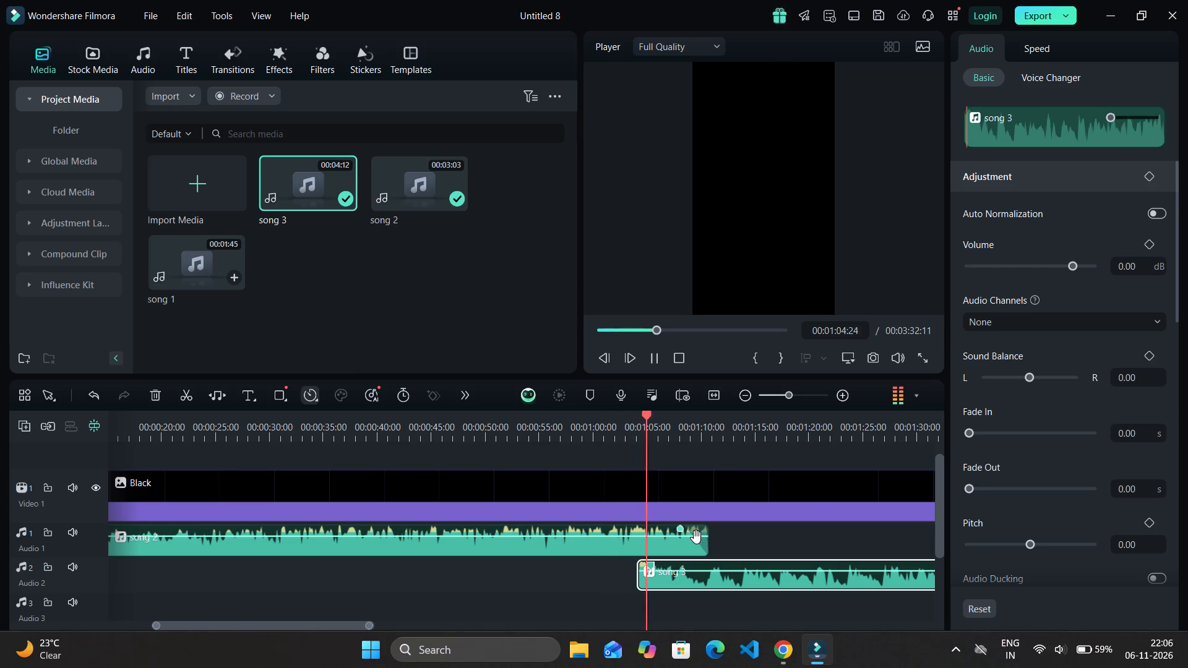
# Shift the song 3 clip on Audio 2 later so it starts at 00:01:06:13.
pyautogui.moveTo(691, 578); pyautogui.dragTo(725, 576)
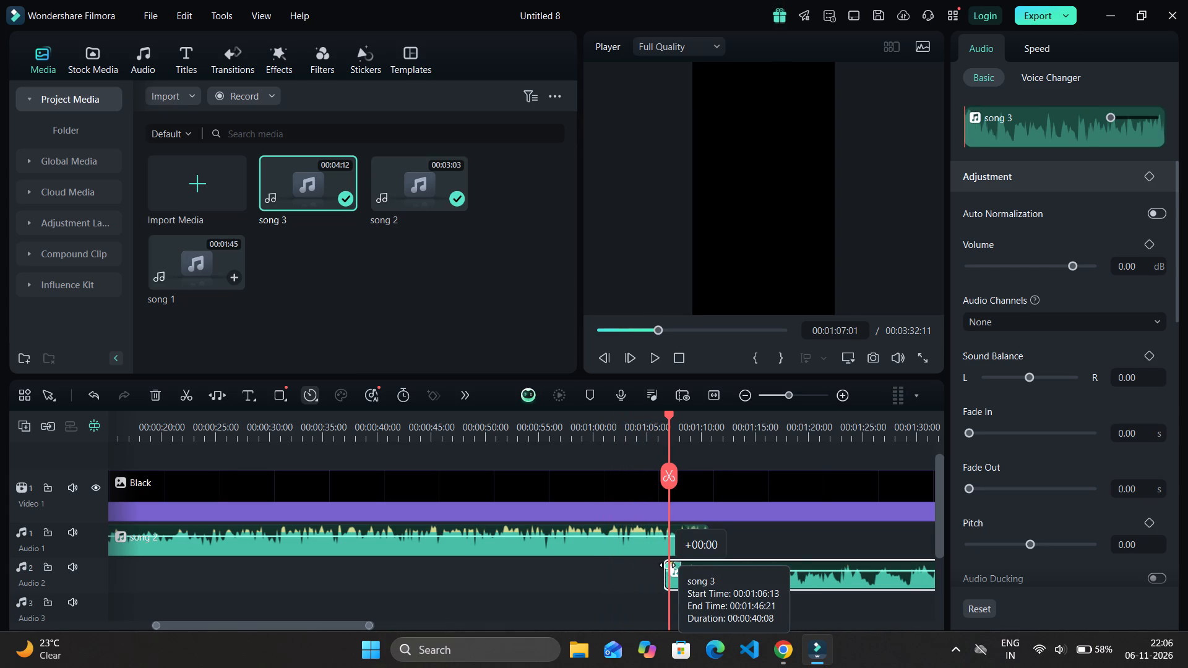
# Add a fade-in of about 5.84 s to the start of song 3 on Audio 2 and play the transition.
pyautogui.moveTo(668, 564); pyautogui.dragTo(726, 559)
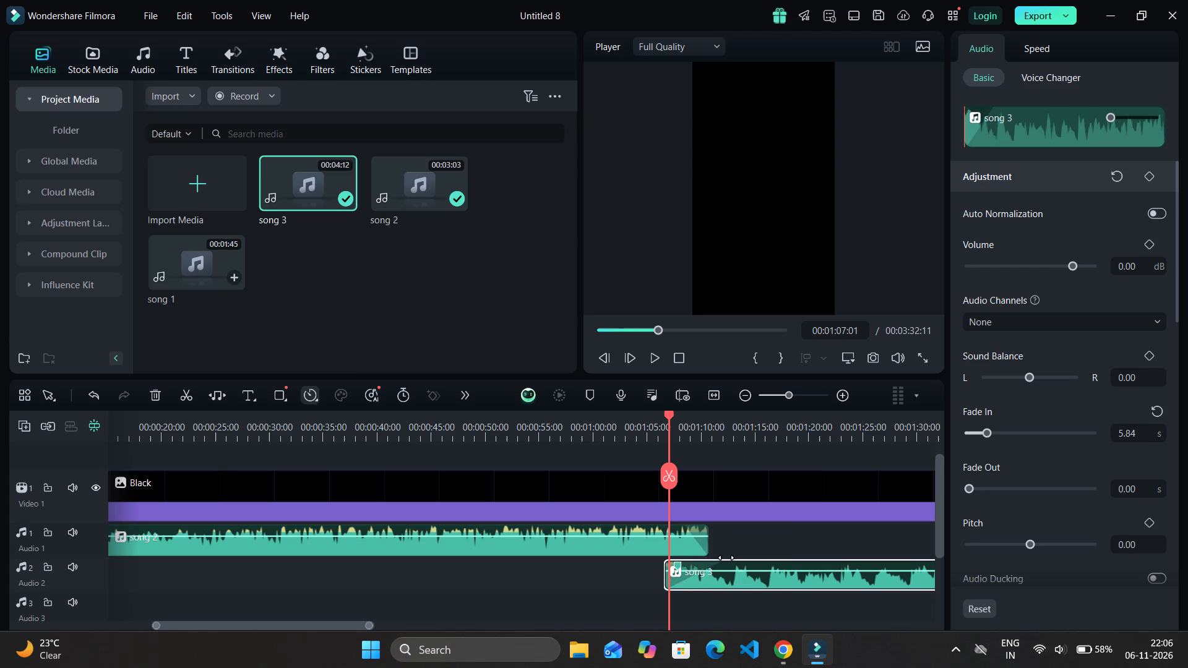
pyautogui.click(735, 588)
pyautogui.press('space')
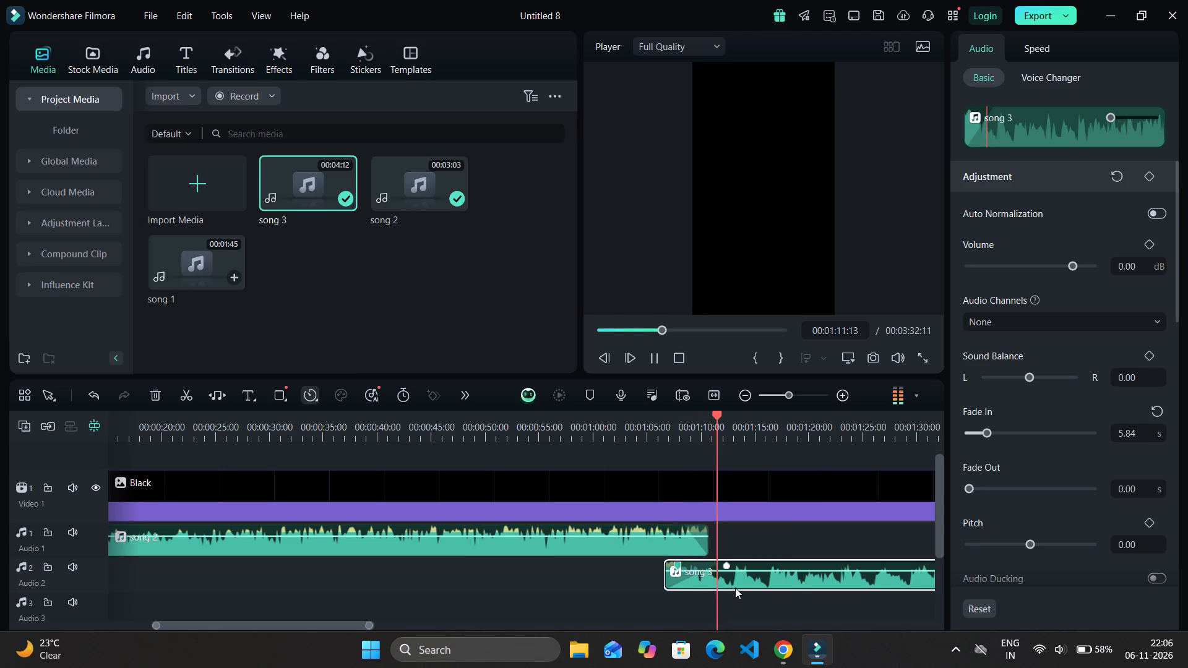
pyautogui.press('space')
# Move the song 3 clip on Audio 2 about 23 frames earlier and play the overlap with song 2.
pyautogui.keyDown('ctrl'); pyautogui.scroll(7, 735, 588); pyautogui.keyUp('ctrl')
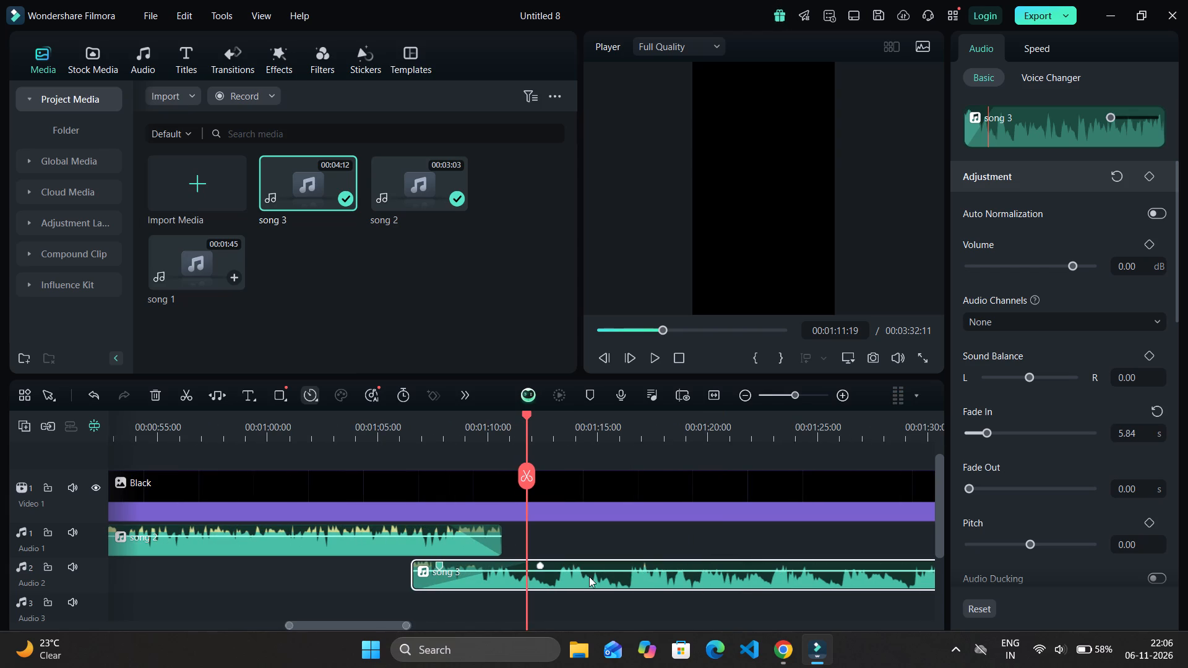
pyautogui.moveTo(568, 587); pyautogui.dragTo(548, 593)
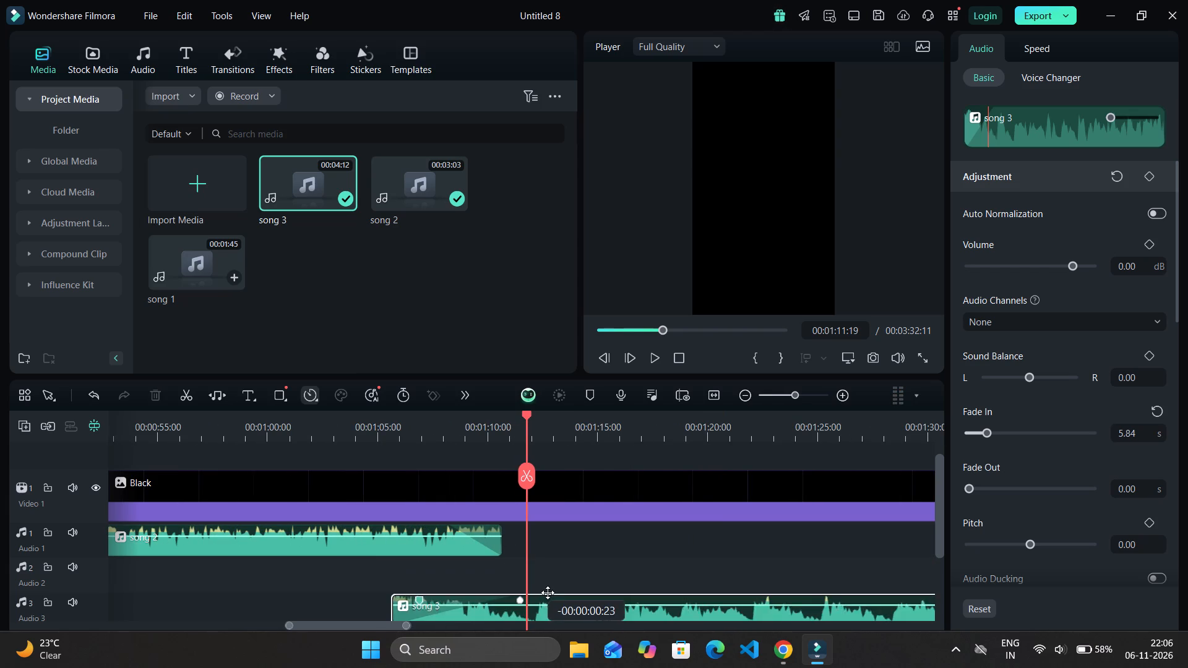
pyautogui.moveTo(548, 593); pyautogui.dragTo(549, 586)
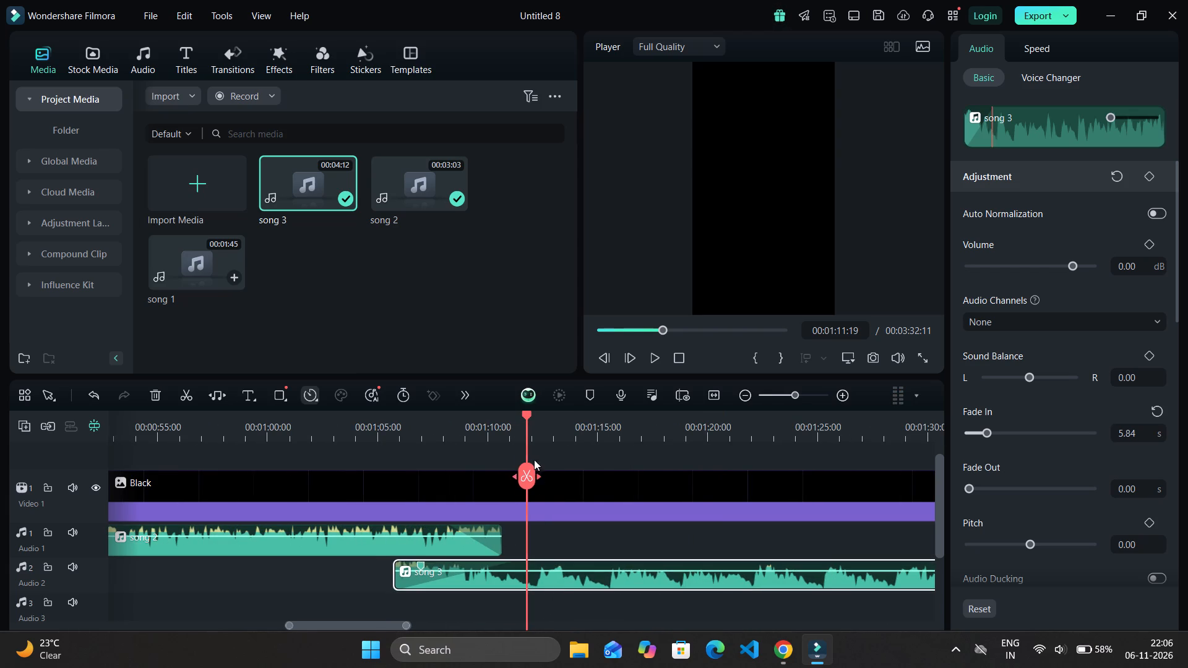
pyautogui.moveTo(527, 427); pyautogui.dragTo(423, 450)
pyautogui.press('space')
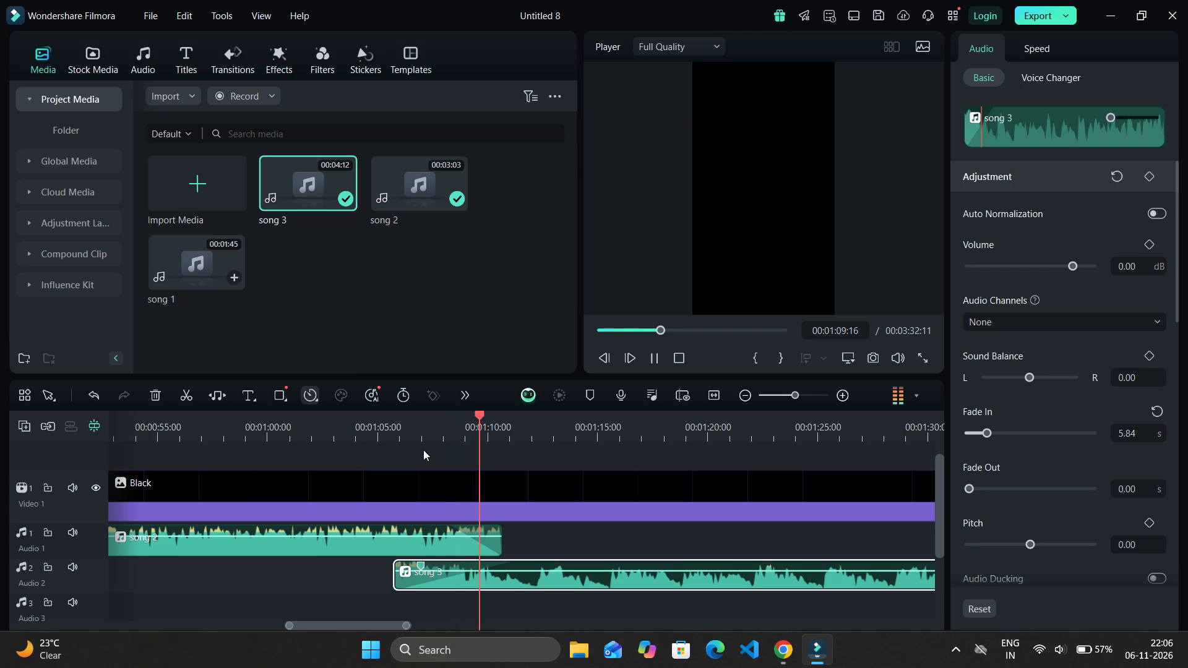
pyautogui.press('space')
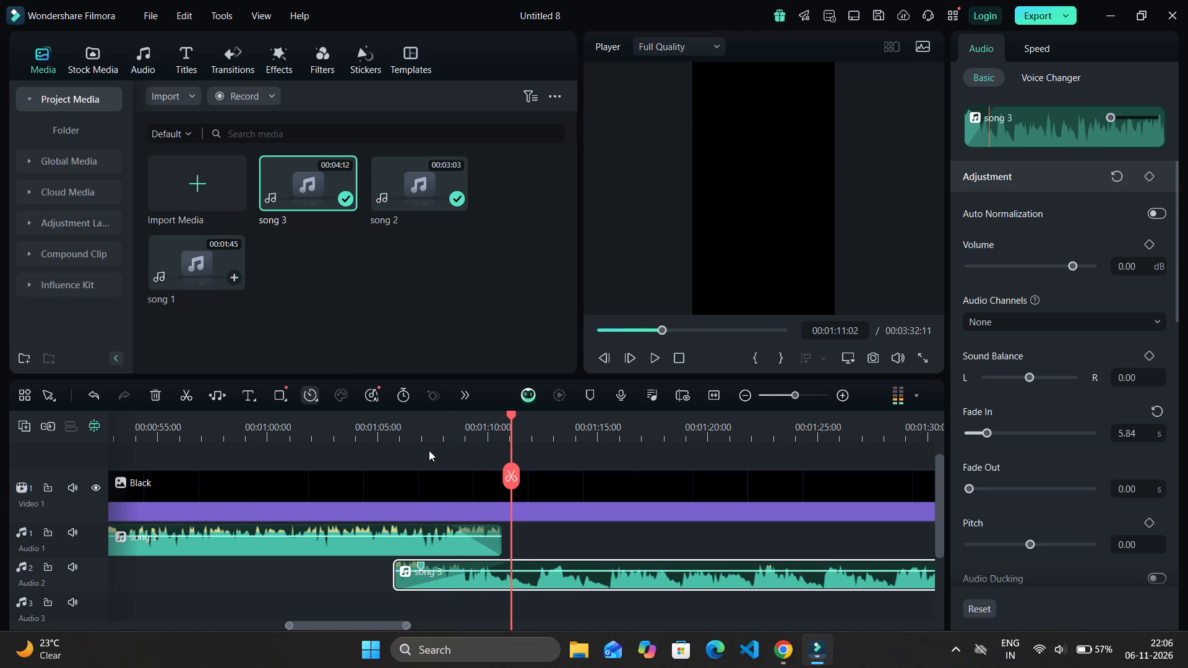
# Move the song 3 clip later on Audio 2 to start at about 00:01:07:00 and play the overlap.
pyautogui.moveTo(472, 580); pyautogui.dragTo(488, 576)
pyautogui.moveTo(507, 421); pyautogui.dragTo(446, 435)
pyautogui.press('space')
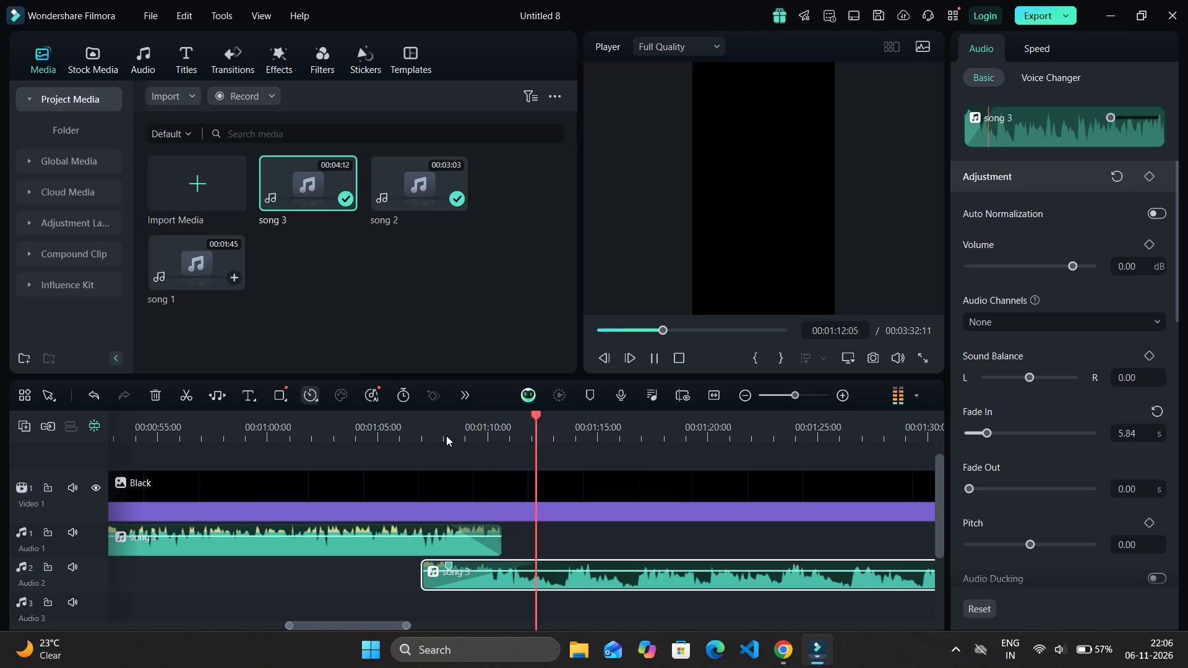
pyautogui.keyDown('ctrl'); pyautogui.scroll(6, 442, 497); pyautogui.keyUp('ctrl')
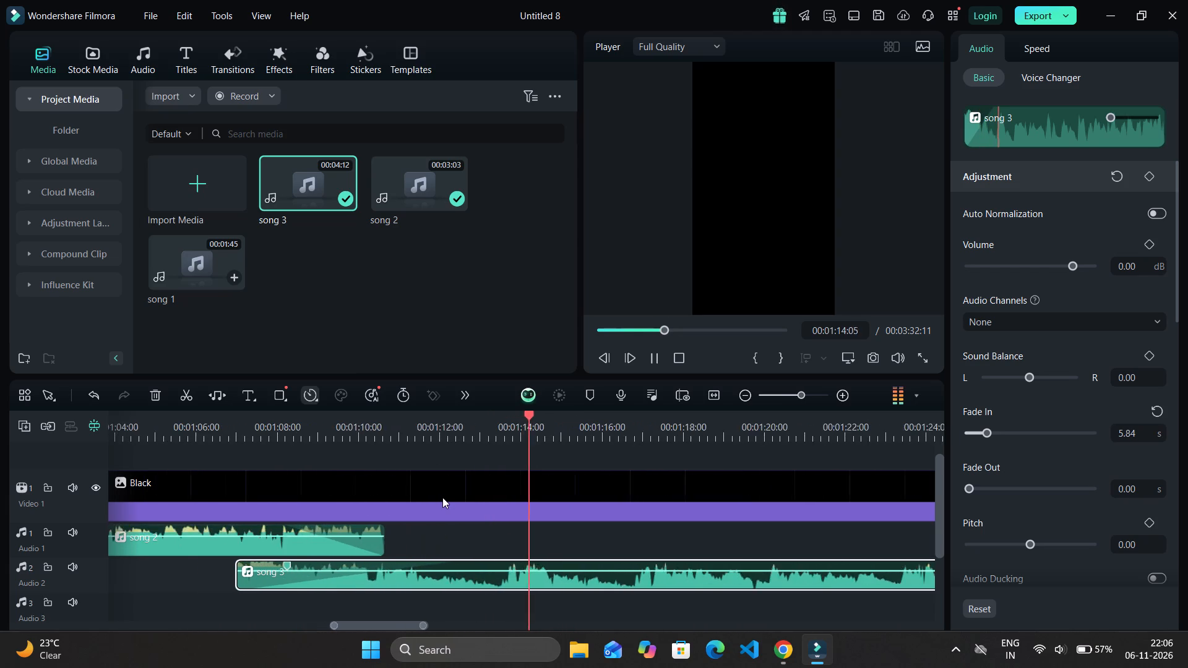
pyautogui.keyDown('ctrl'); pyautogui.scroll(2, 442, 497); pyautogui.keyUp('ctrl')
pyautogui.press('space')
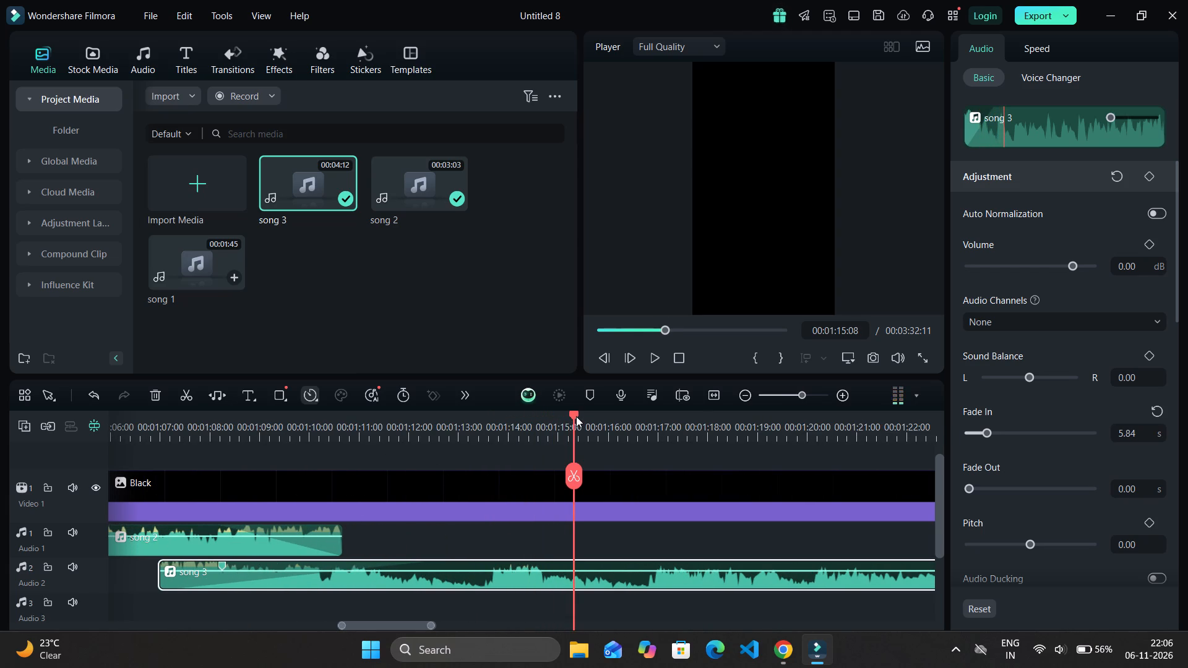
# Shift song 3 on Audio 2 to start at 00:01:07:14 and extend its beginning back to about 00:01:07:00.
pyautogui.moveTo(576, 416); pyautogui.dragTo(188, 520)
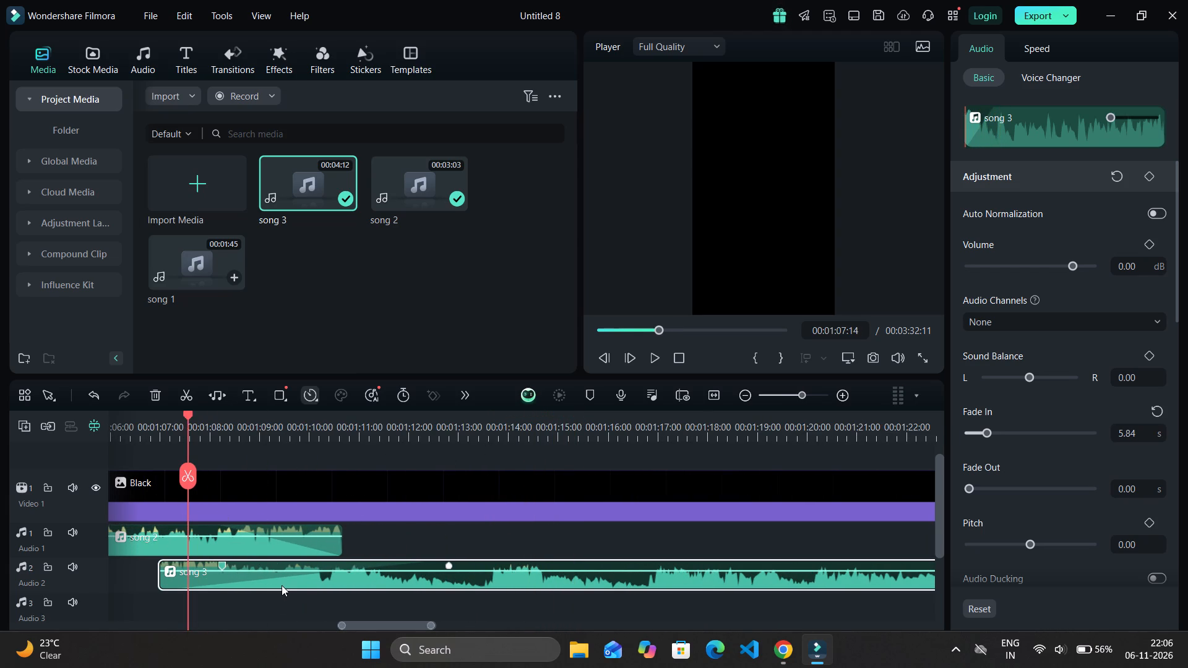
pyautogui.moveTo(282, 585); pyautogui.dragTo(301, 583)
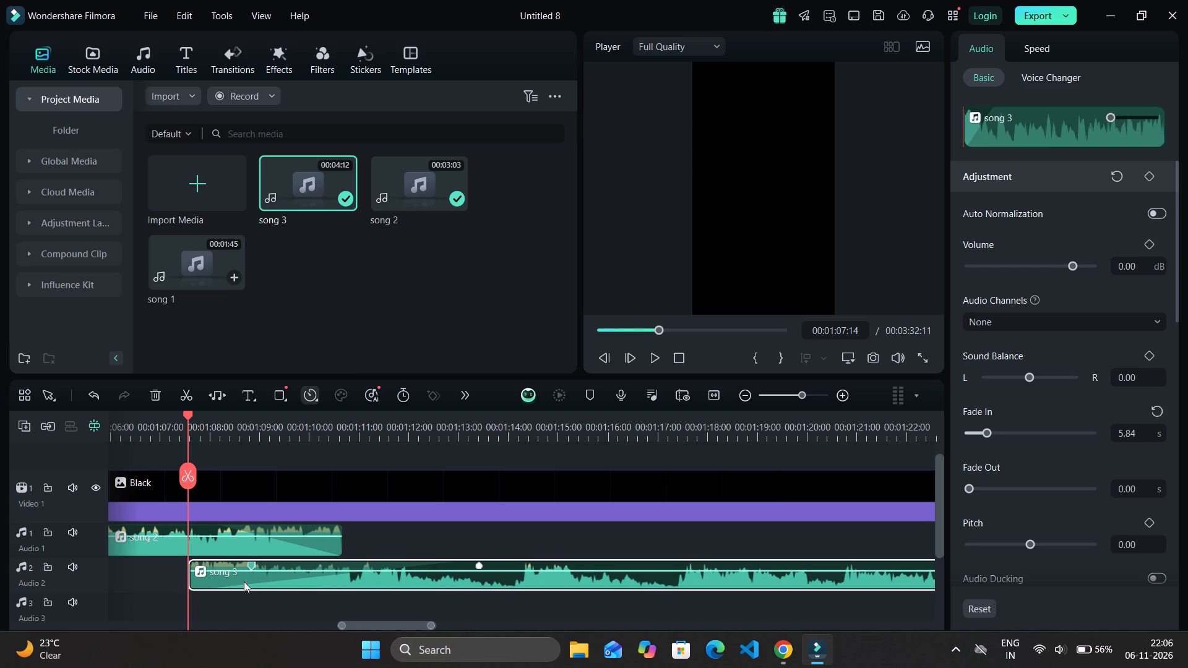
pyautogui.moveTo(191, 581); pyautogui.dragTo(163, 583)
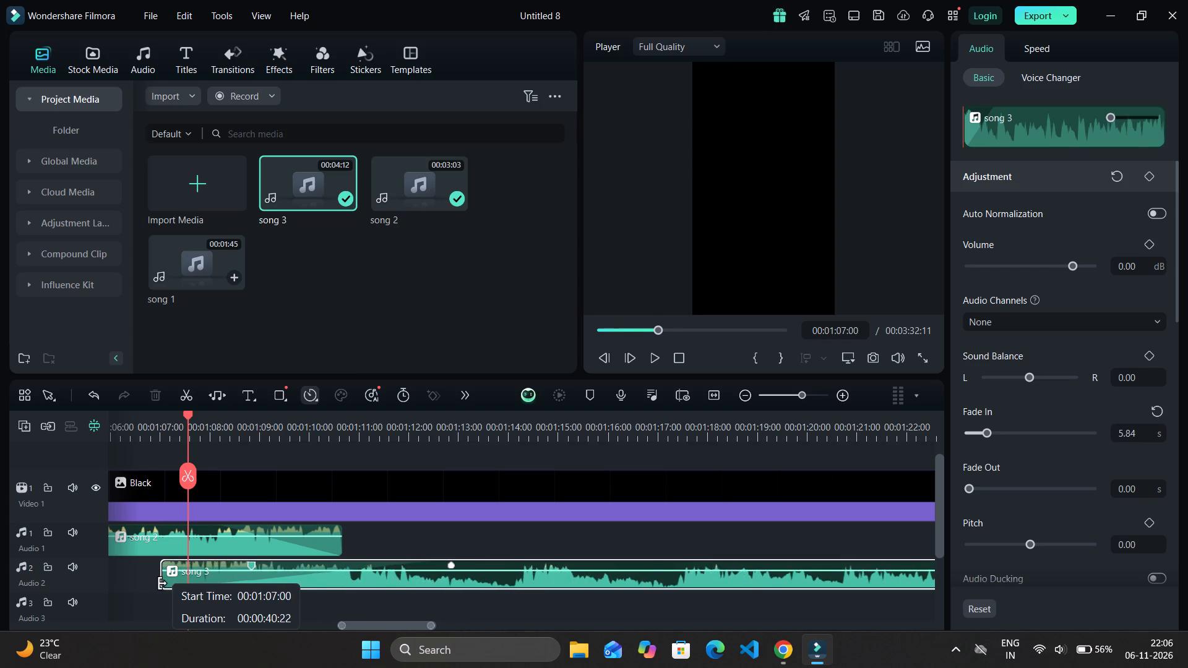
pyautogui.moveTo(163, 583); pyautogui.dragTo(161, 583)
# Play the adjusted transition from song 2 into song 3, listening on to about 00:01:34.
pyautogui.press('space')
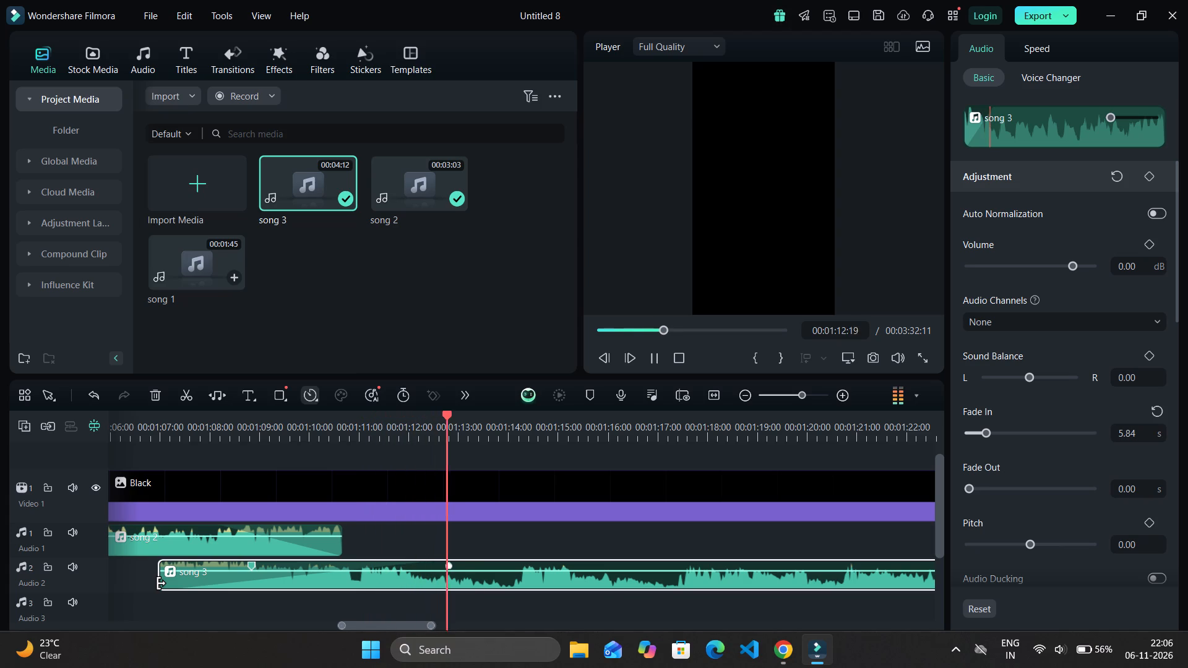
pyautogui.keyDown('ctrl'); pyautogui.scroll(-13, 161, 583); pyautogui.keyUp('ctrl')
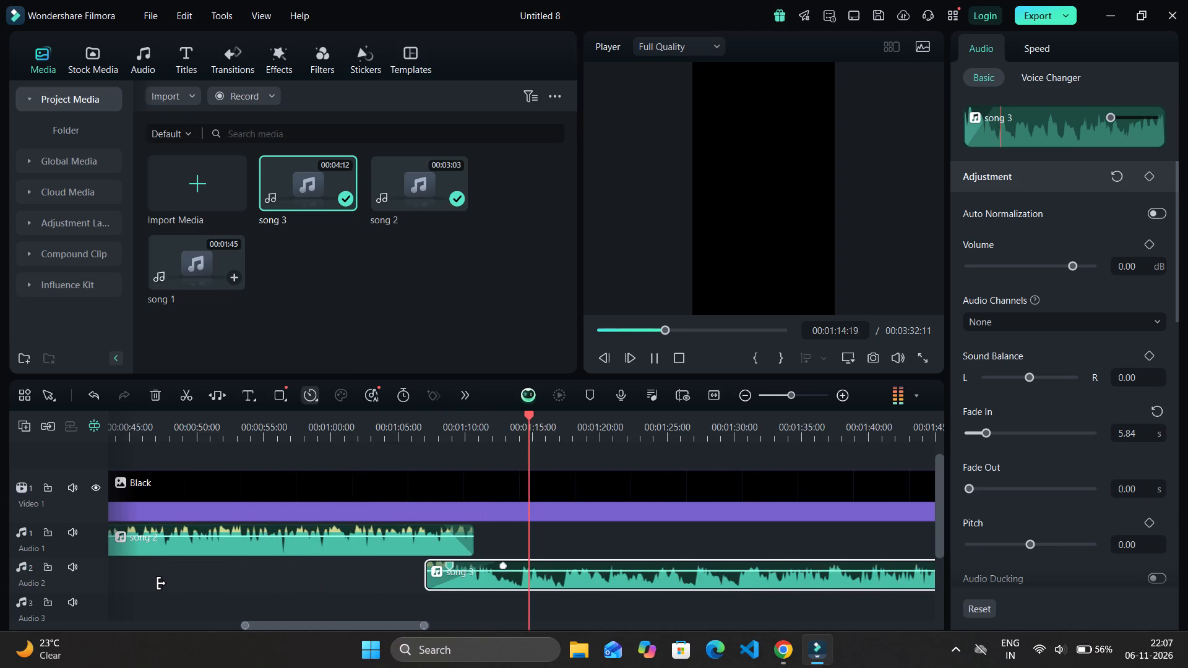
pyautogui.keyDown('ctrl'); pyautogui.scroll(-7, 161, 583); pyautogui.keyUp('ctrl')
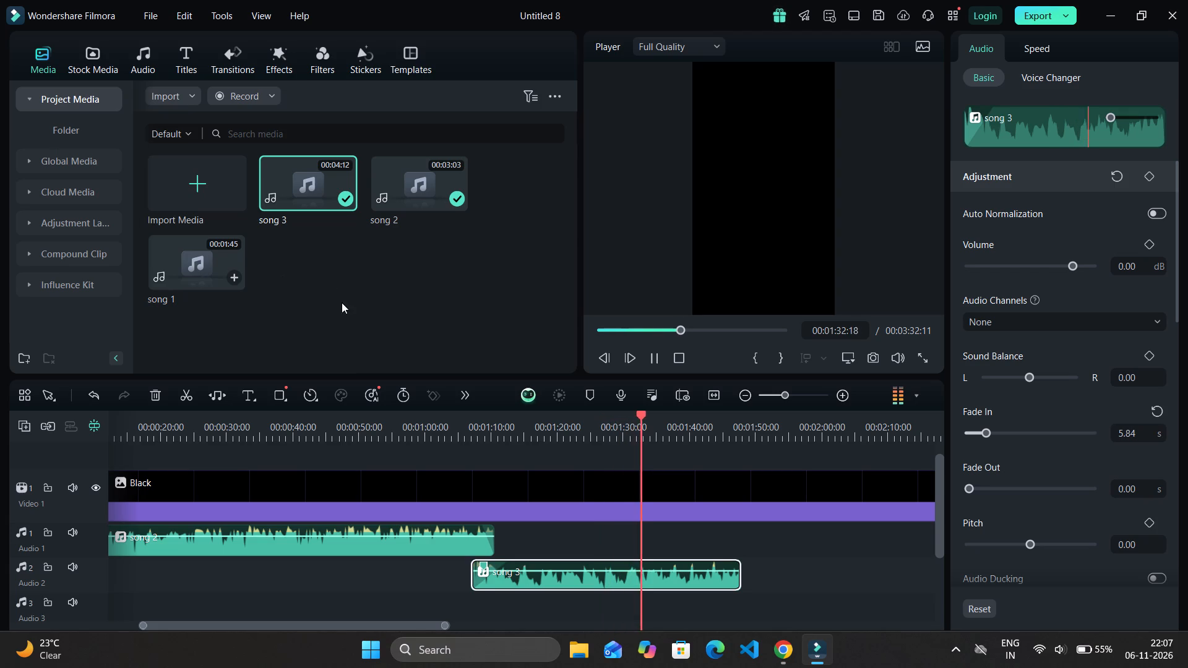
# Add song 1 from the project media to Audio 3, starting at the beginning of the timeline.
pyautogui.click(179, 263)
pyautogui.moveTo(179, 263); pyautogui.dragTo(98, 596)
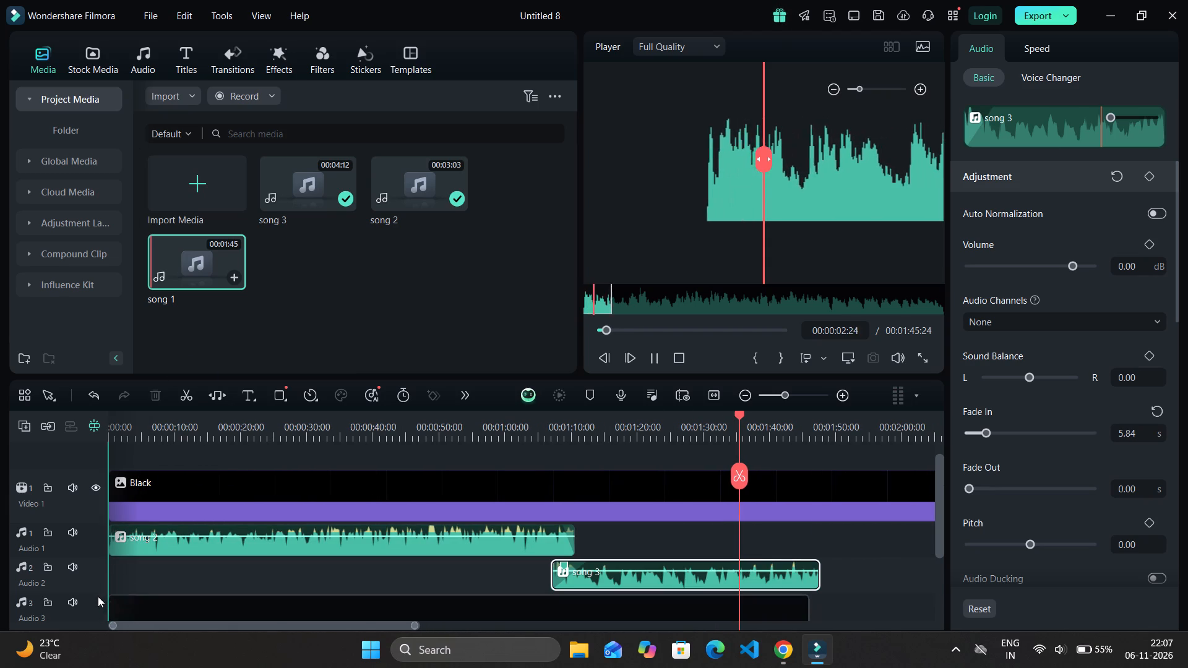
# Place a marker on the song 1 clip at 00:00:50:02.
pyautogui.moveTo(738, 413); pyautogui.dragTo(439, 518)
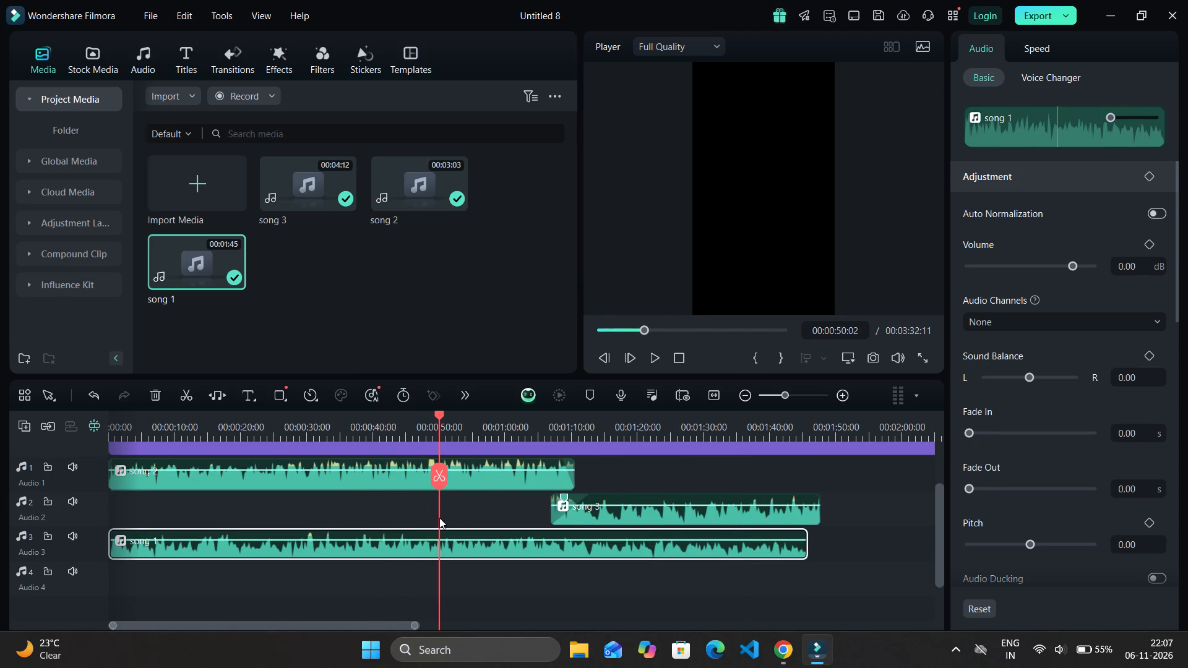
pyautogui.keyDown('ctrl'); pyautogui.scroll(12, 439, 518); pyautogui.keyUp('ctrl')
pyautogui.keyDown('ctrl'); pyautogui.scroll(9, 439, 518); pyautogui.keyUp('ctrl')
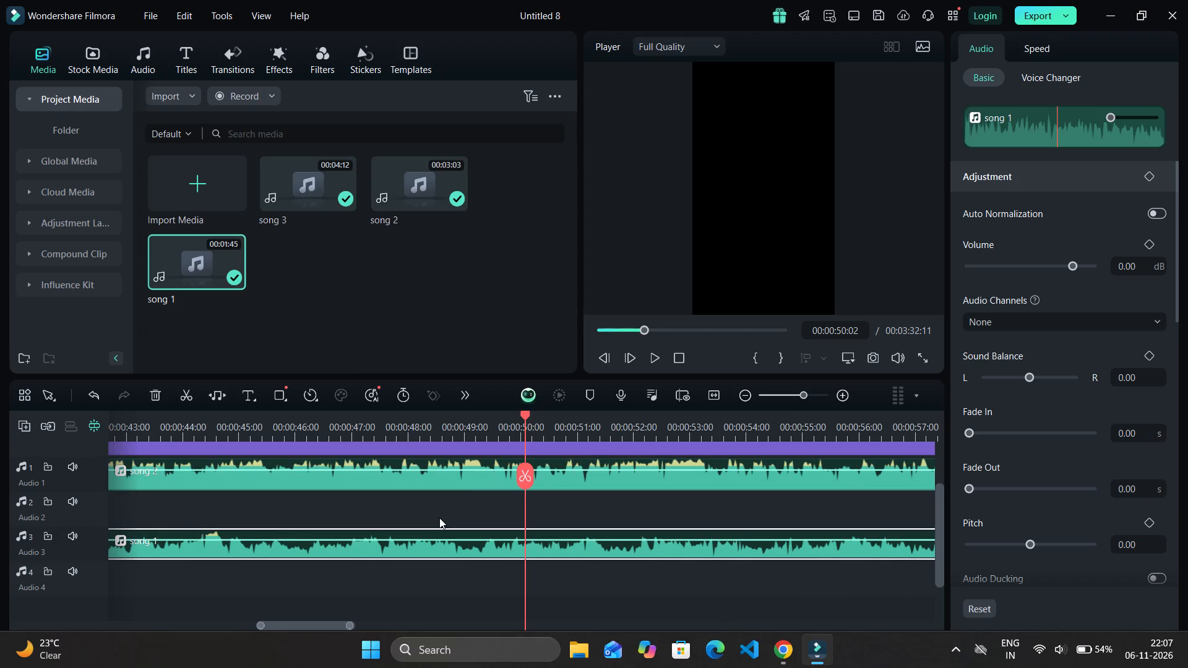
pyautogui.click(543, 539)
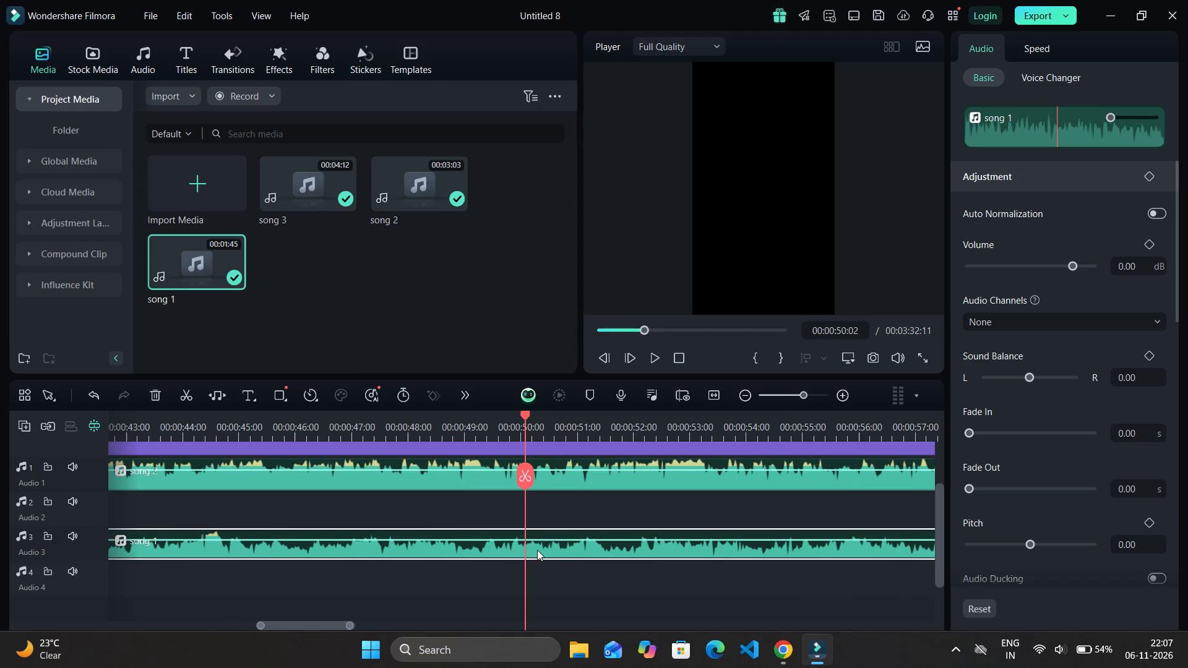
pyautogui.click(537, 550)
pyautogui.click(588, 390)
# Mute Audio 1 and Audio 2 and listen to song 1 alone from the marker to about 00:01:13.
pyautogui.press('space')
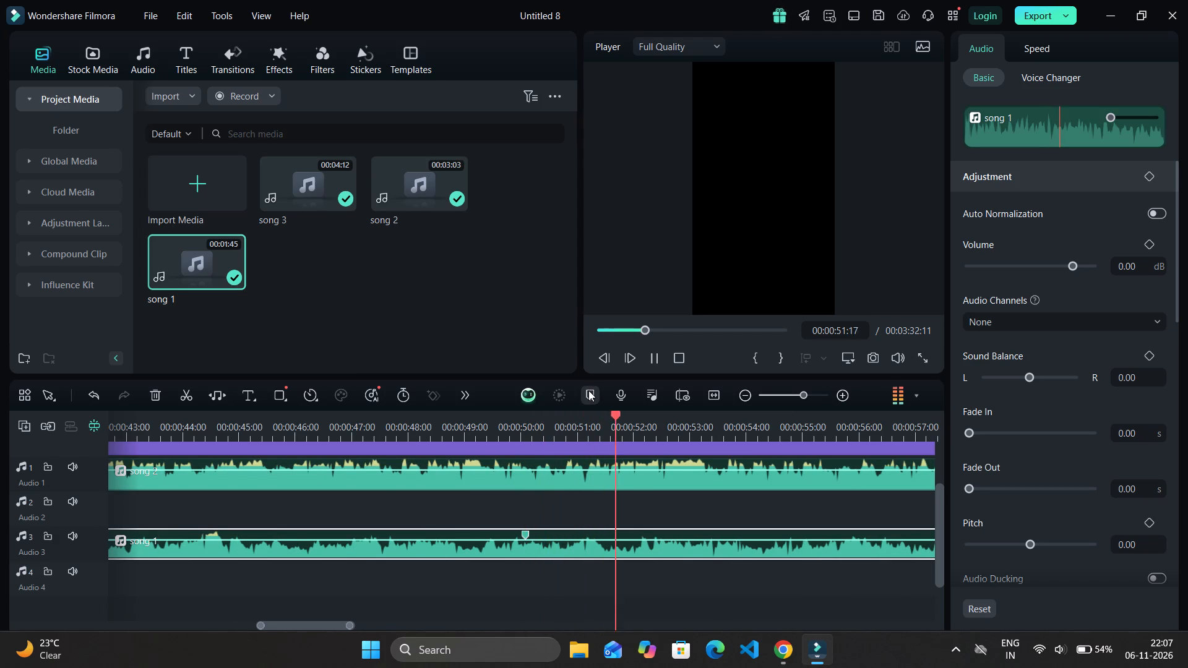
pyautogui.click(67, 474)
pyautogui.click(74, 471)
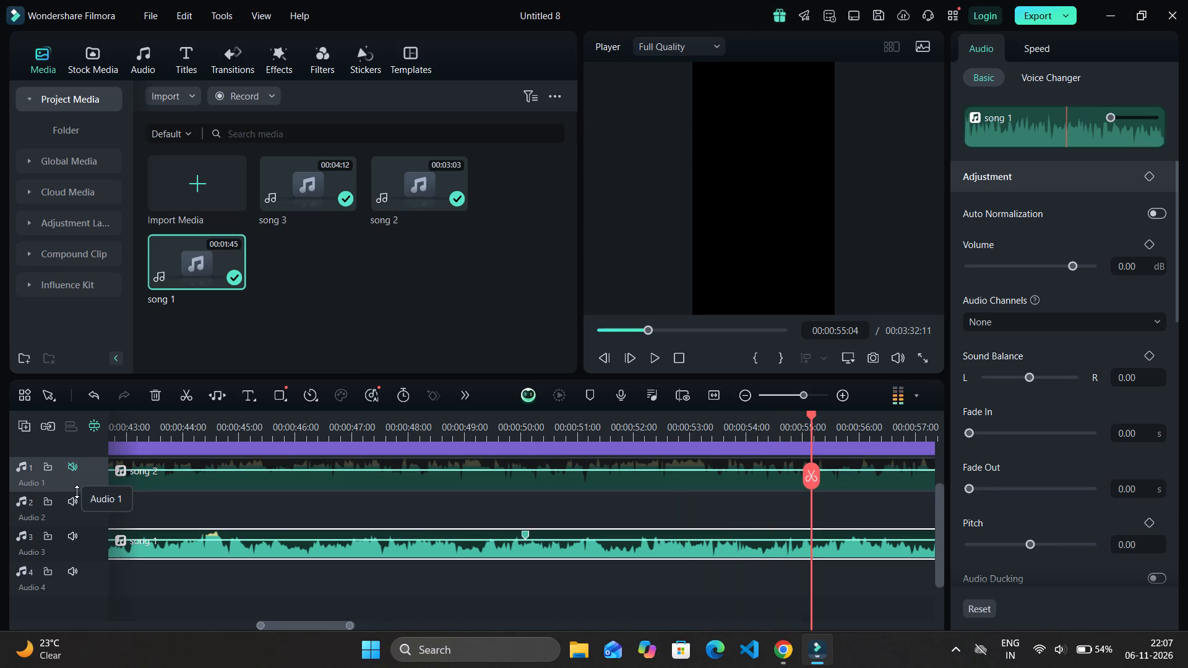
pyautogui.click(75, 503)
pyautogui.press('space')
pyautogui.keyDown('ctrl'); pyautogui.scroll(-3, 78, 497); pyautogui.keyUp('ctrl')
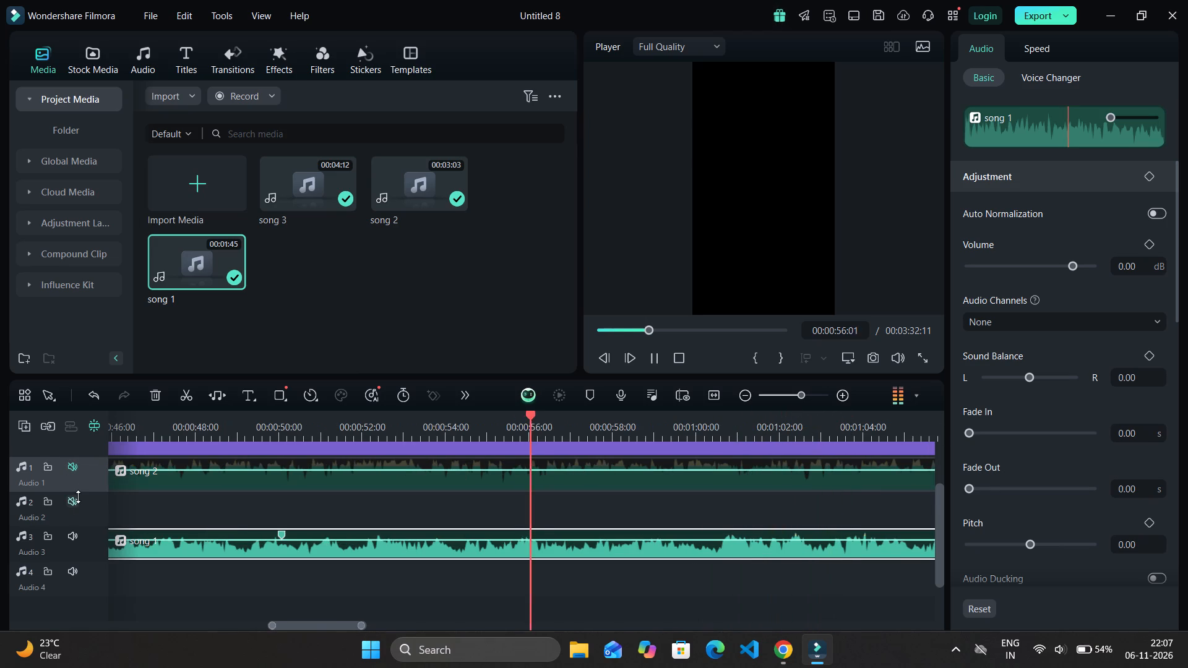
pyautogui.keyDown('ctrl'); pyautogui.scroll(-4, 78, 497); pyautogui.keyUp('ctrl')
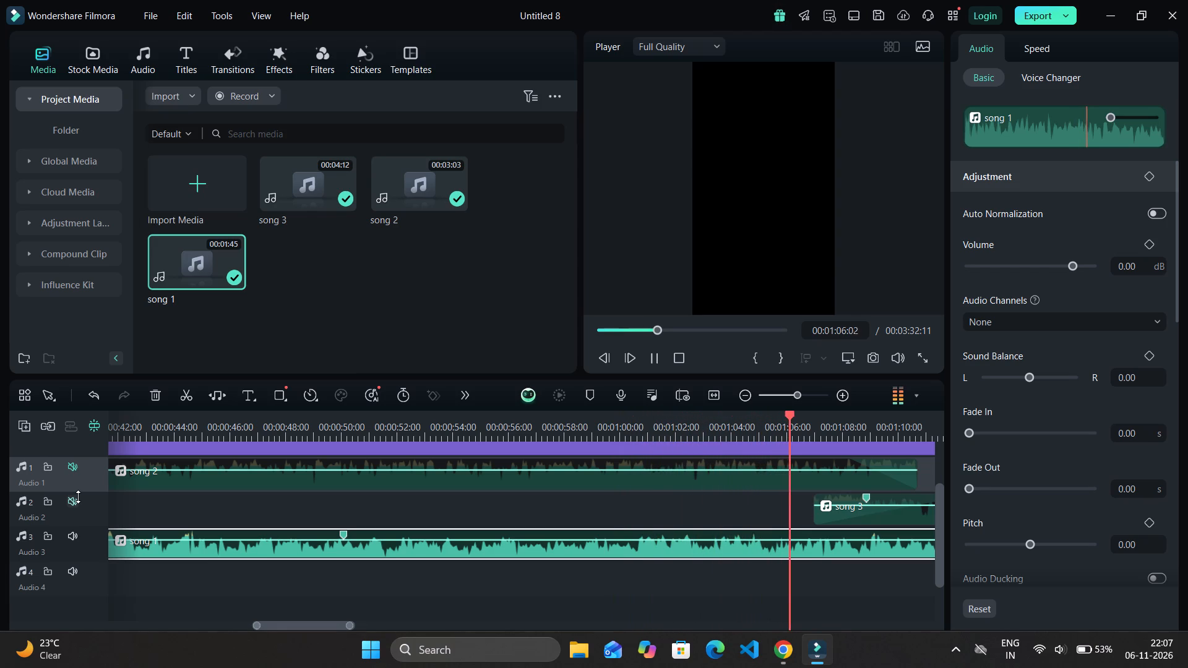
pyautogui.keyDown('ctrl'); pyautogui.scroll(-1, 78, 497); pyautogui.keyUp('ctrl')
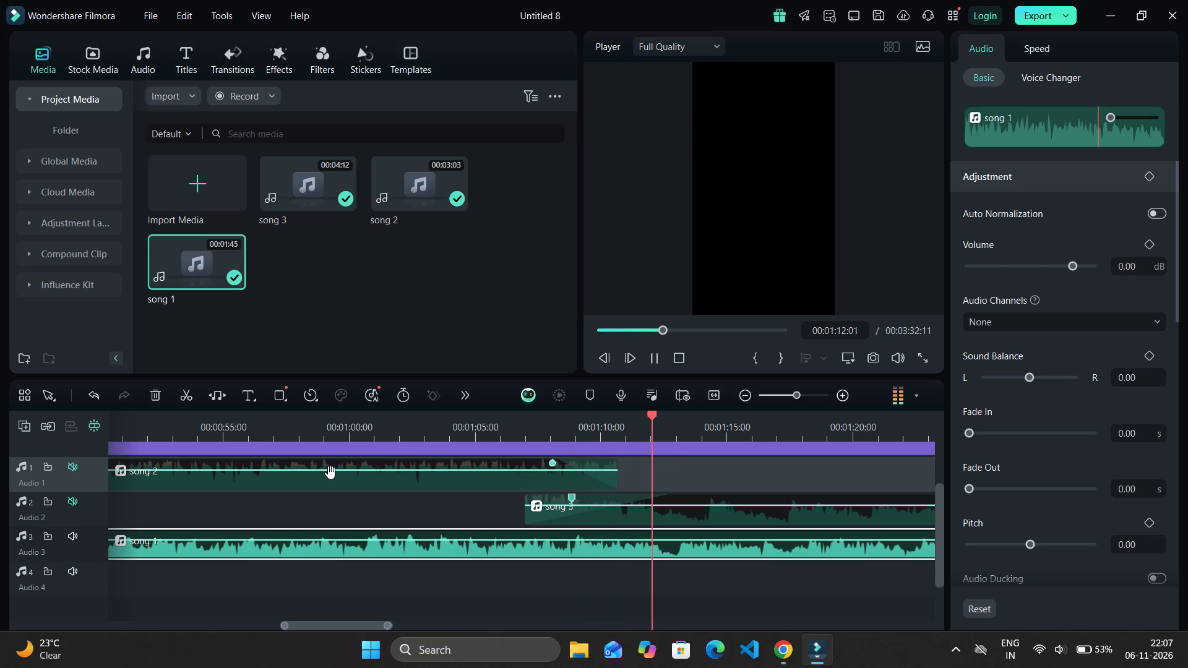
pyautogui.press('space')
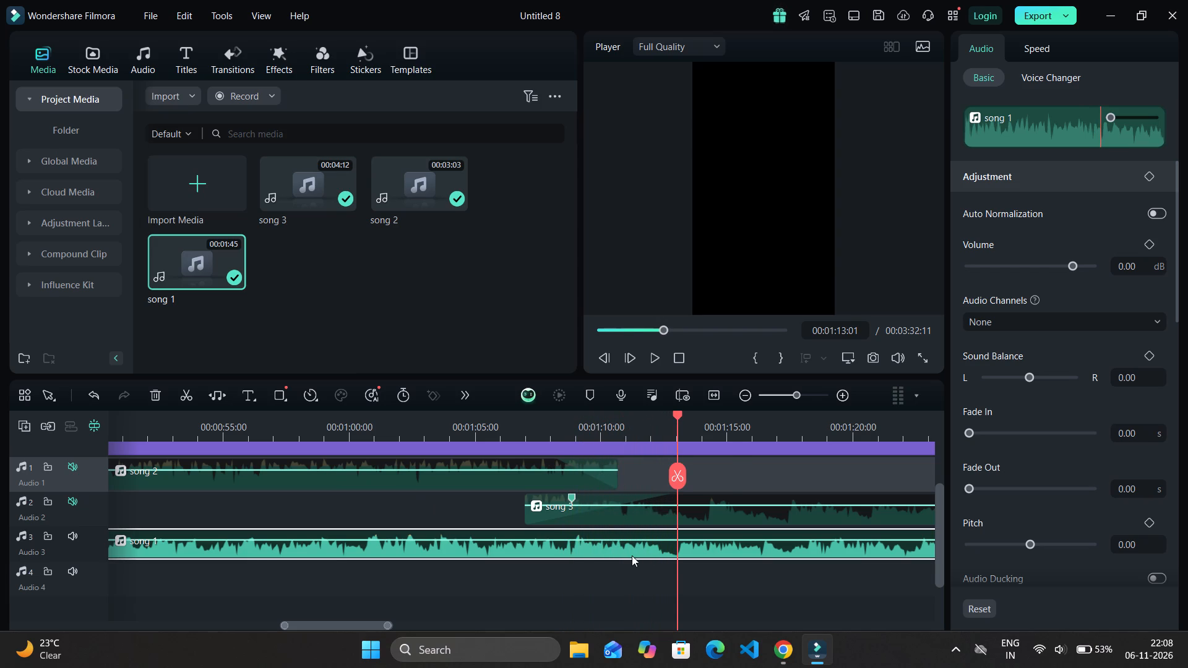
# Split the song 1 clip on Audio 3 at 00:01:12:22.
pyautogui.click(676, 411)
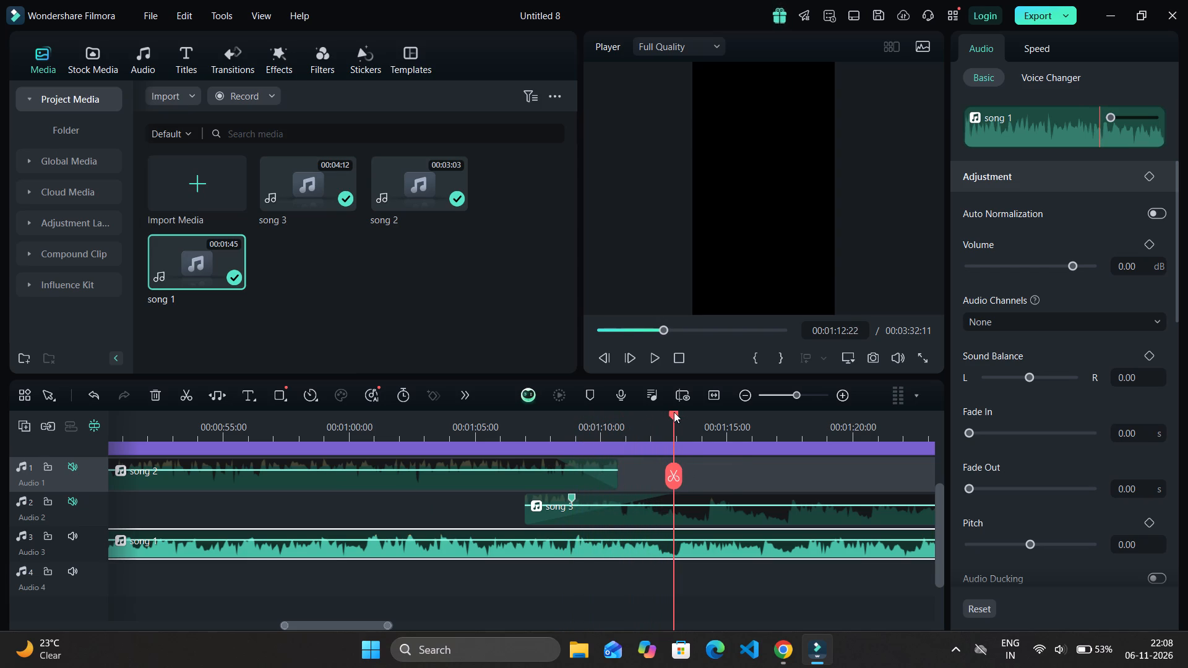
pyautogui.click(679, 549)
pyautogui.click(673, 482)
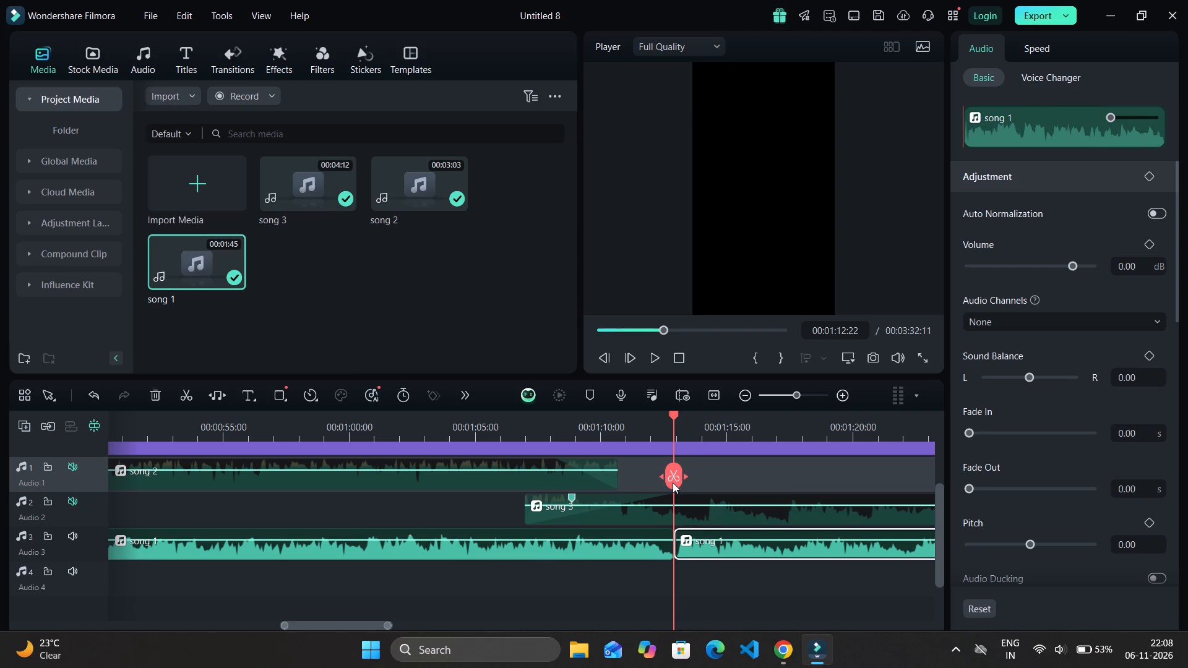
# Play song 1 onward from the cut, split it at 00:01:31:02, and delete the segment after that point.
pyautogui.press('space')
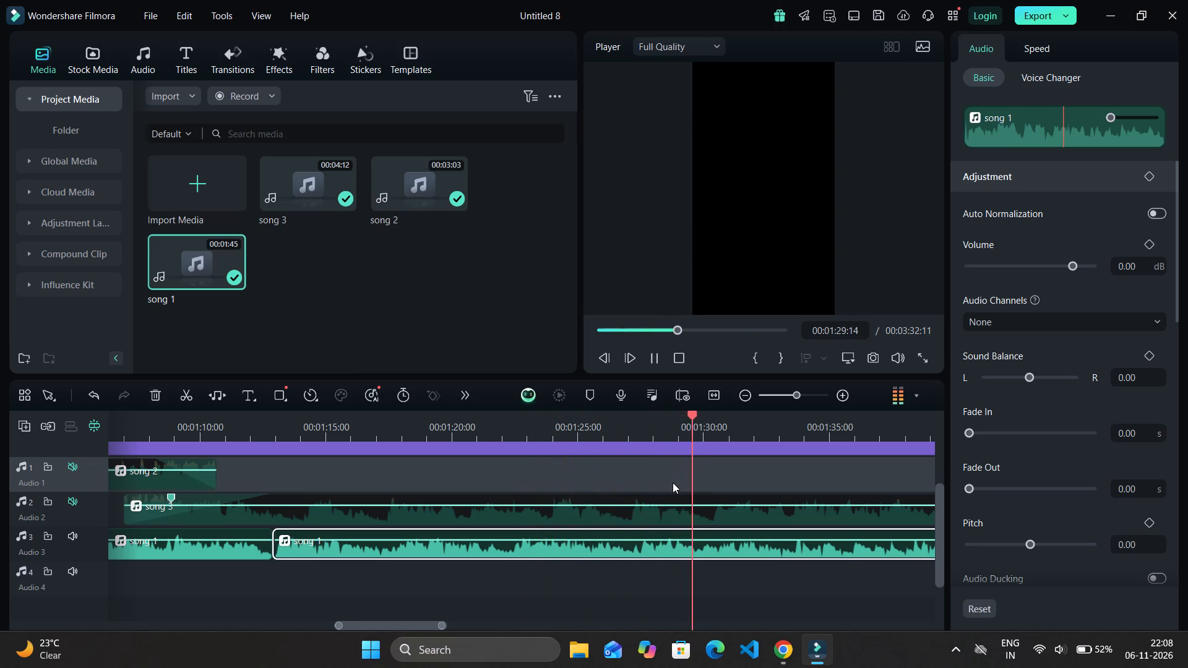
pyautogui.press('space')
pyautogui.press('space')
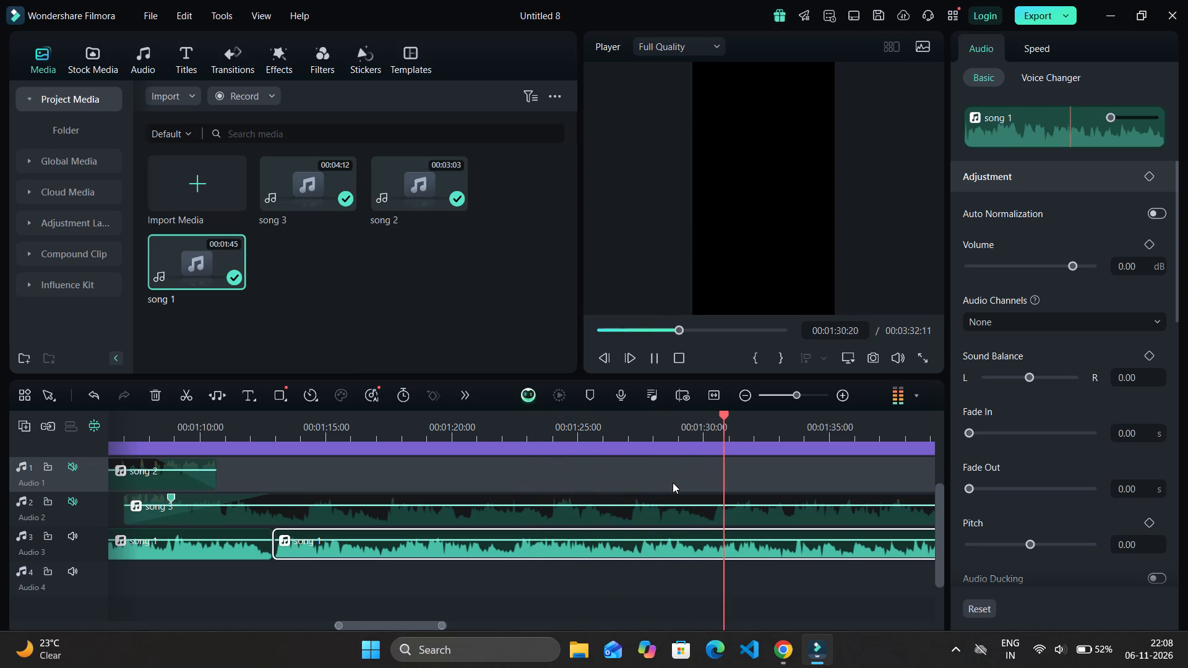
pyautogui.press('space')
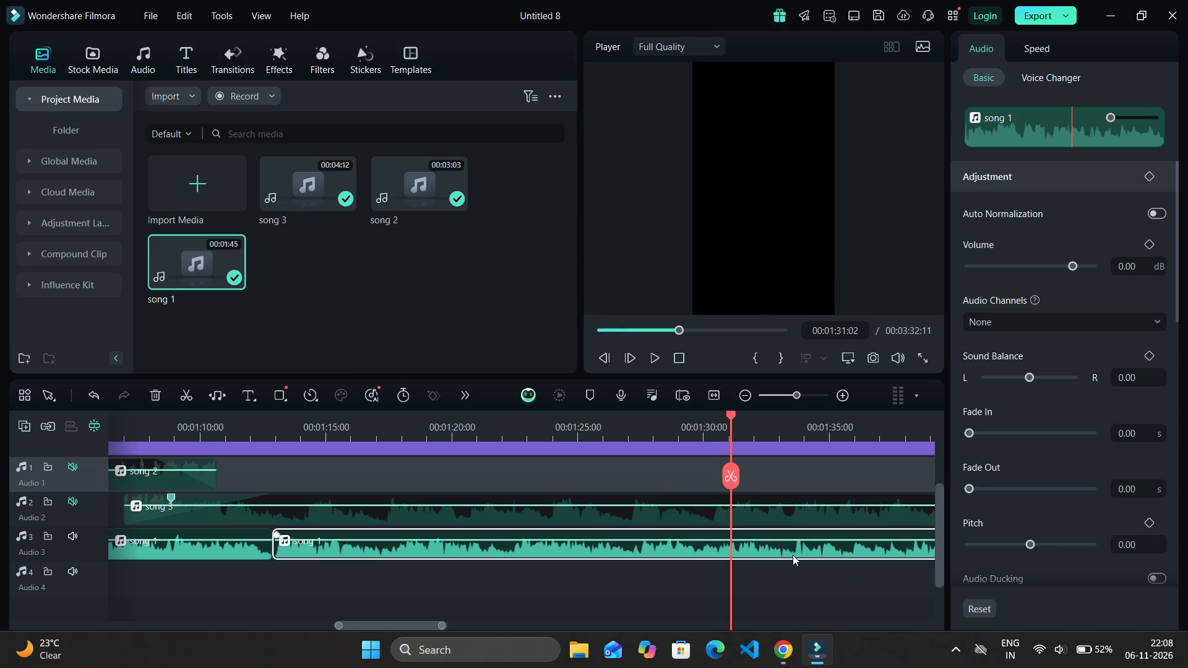
pyautogui.click(793, 555)
pyautogui.click(733, 482)
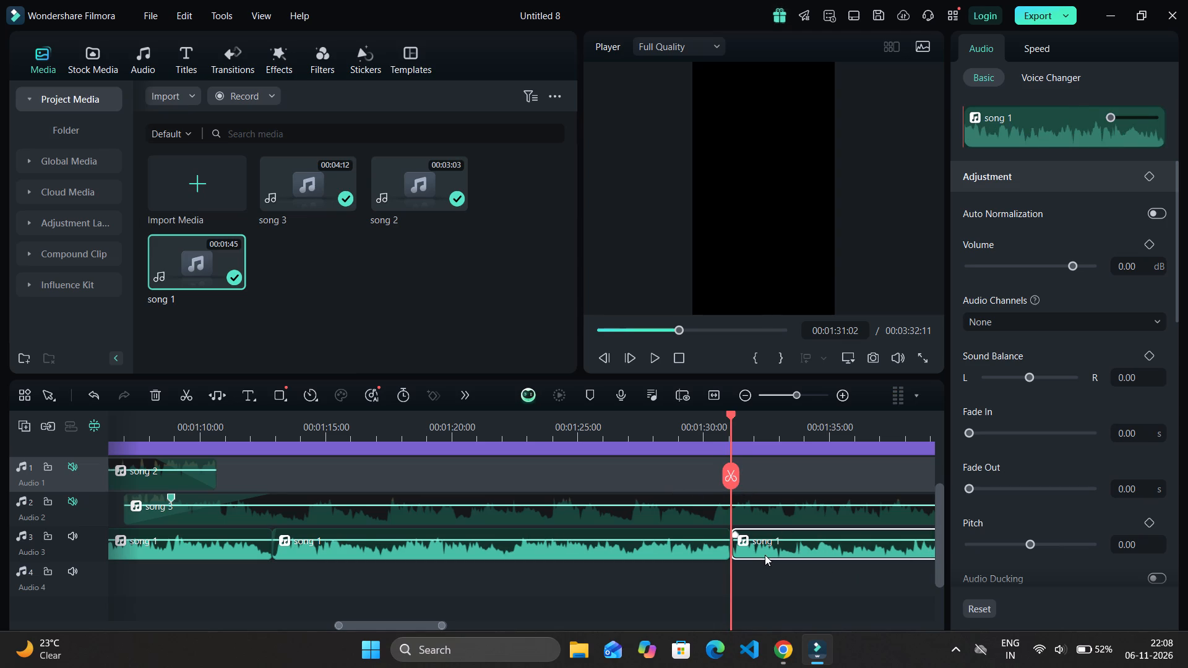
pyautogui.click(765, 555)
pyautogui.press('Delete')
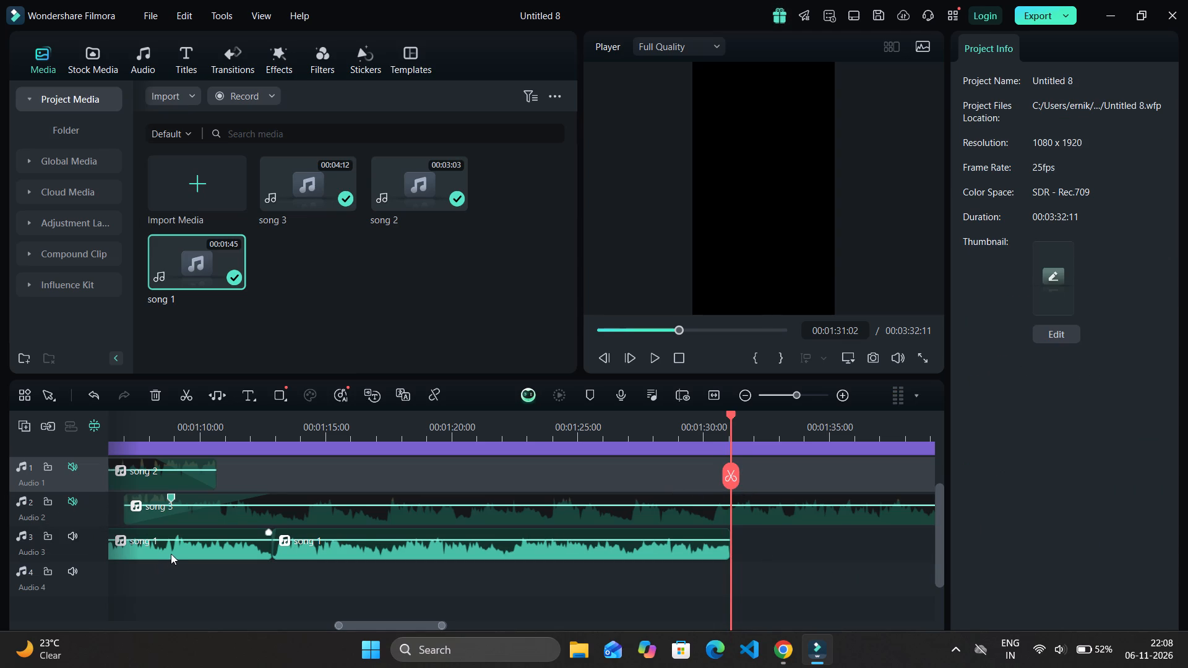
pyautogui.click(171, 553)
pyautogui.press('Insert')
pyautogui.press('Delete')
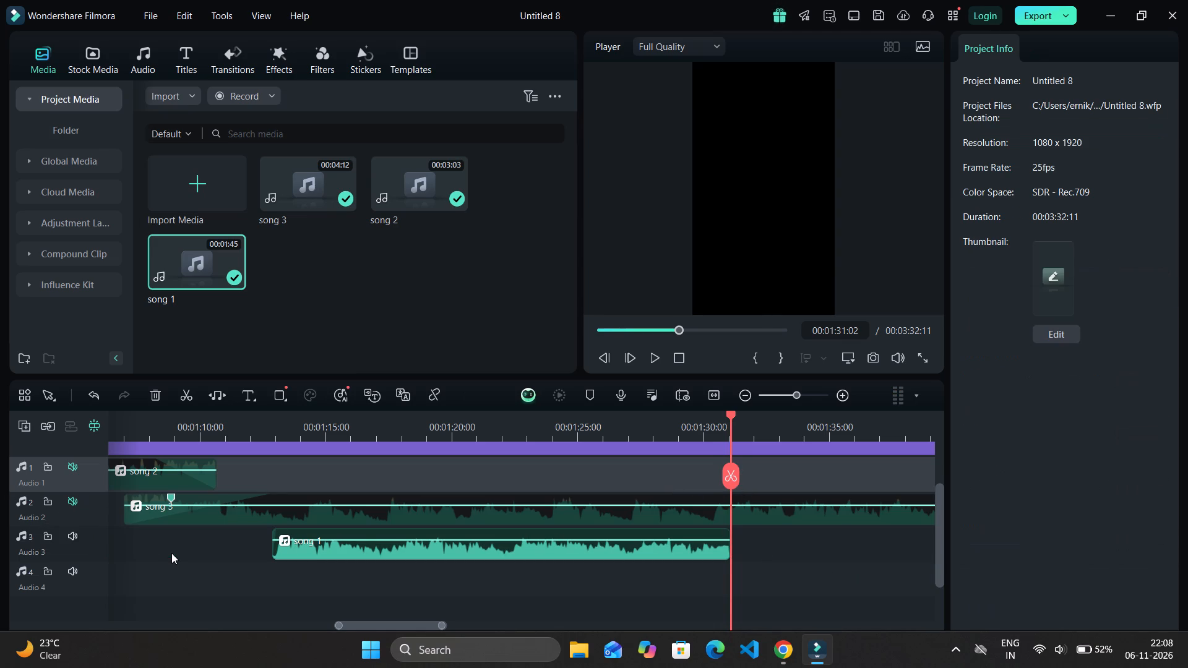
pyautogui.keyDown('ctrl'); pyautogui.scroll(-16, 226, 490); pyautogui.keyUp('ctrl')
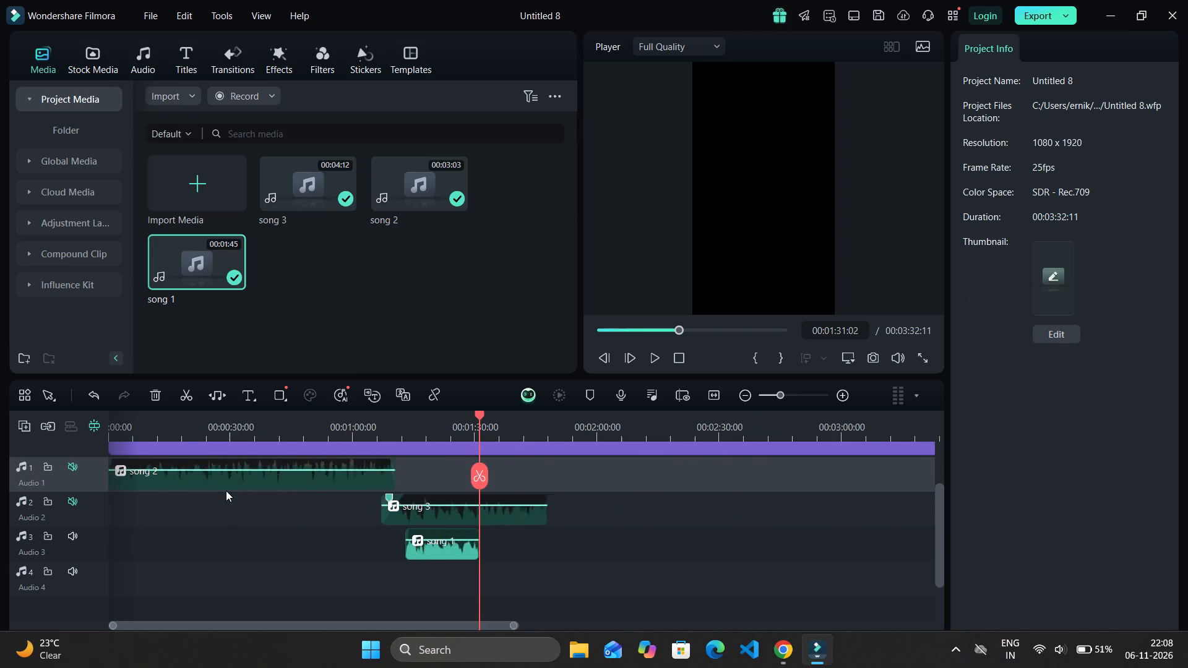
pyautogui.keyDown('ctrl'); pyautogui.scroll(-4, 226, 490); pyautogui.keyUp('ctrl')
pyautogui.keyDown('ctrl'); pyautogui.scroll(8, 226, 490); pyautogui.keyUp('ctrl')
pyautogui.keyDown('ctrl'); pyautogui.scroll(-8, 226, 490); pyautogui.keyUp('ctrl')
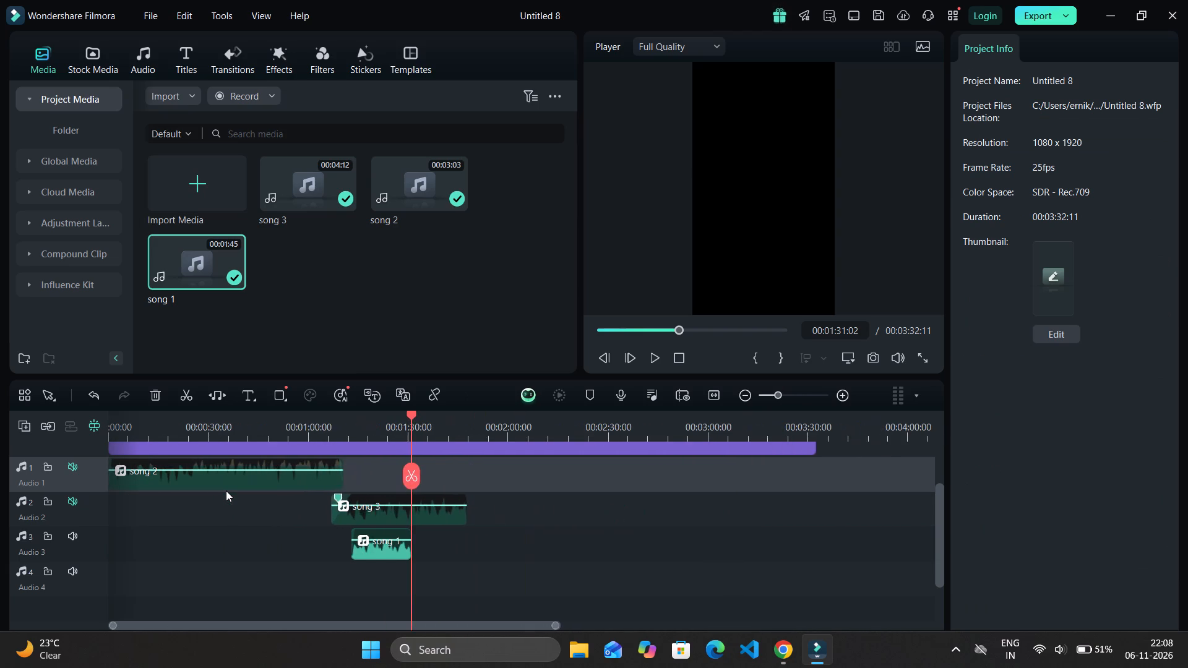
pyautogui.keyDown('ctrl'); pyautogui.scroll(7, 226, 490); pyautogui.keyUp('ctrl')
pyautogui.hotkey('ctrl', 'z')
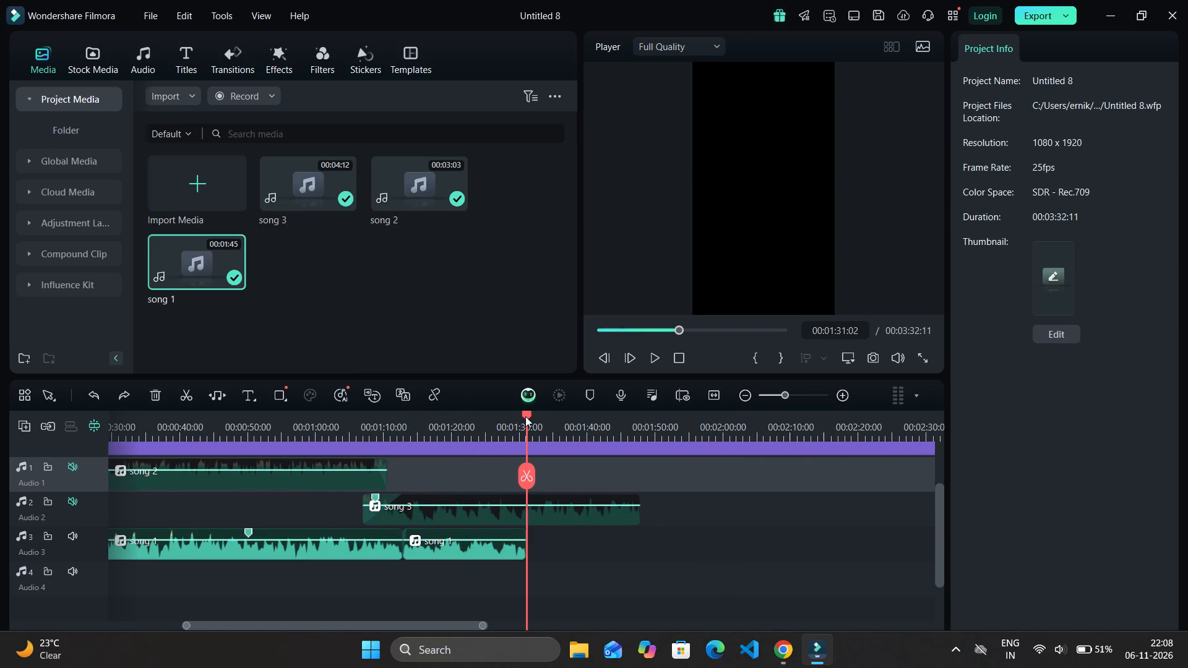
# Split the first song 1 segment at 00:00:50:06 and delete the part between that cut and the 00:01:12:22 cut.
pyautogui.moveTo(525, 416); pyautogui.dragTo(251, 585)
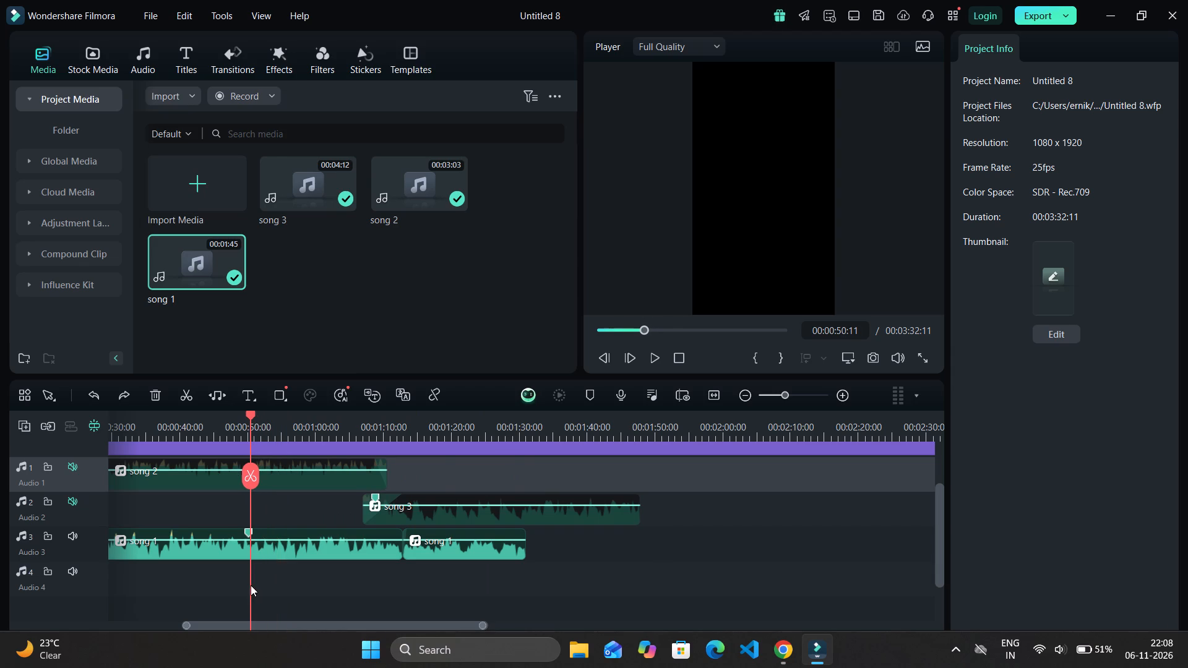
pyautogui.moveTo(251, 585); pyautogui.dragTo(249, 584)
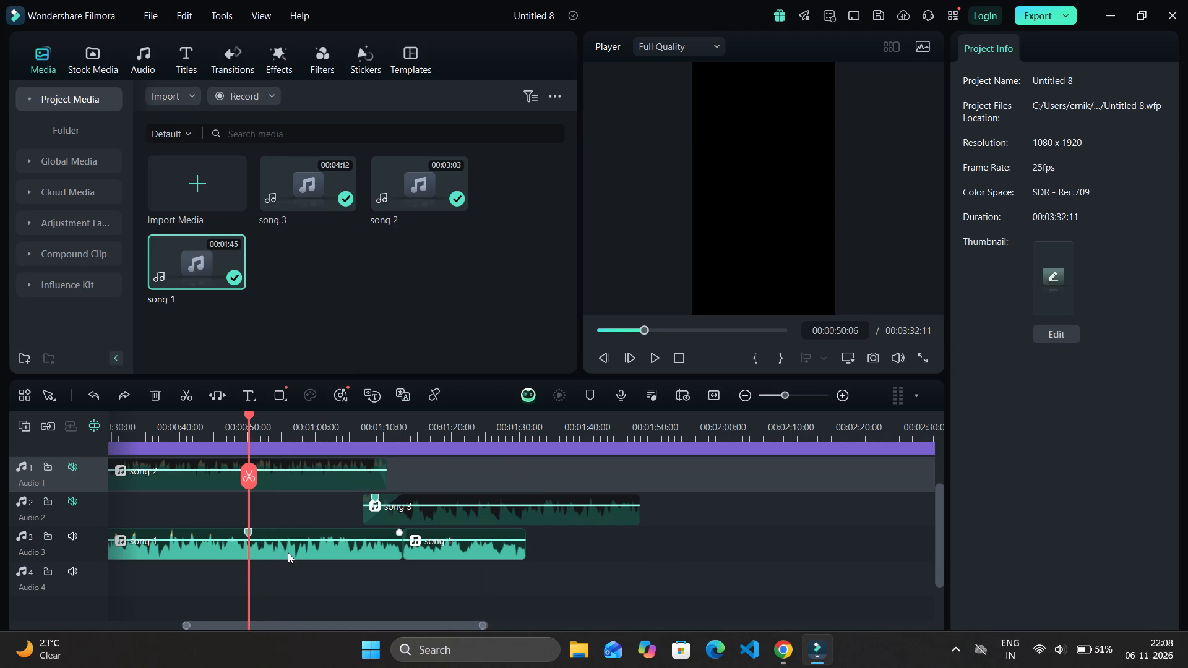
pyautogui.click(288, 552)
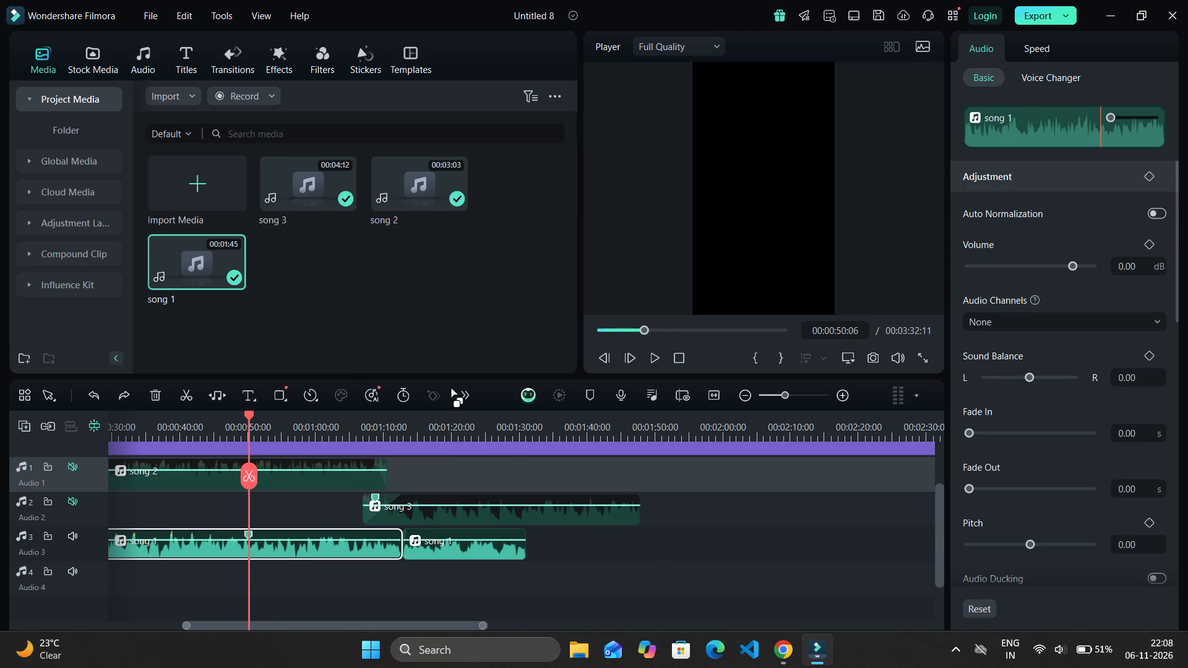
pyautogui.click(249, 479)
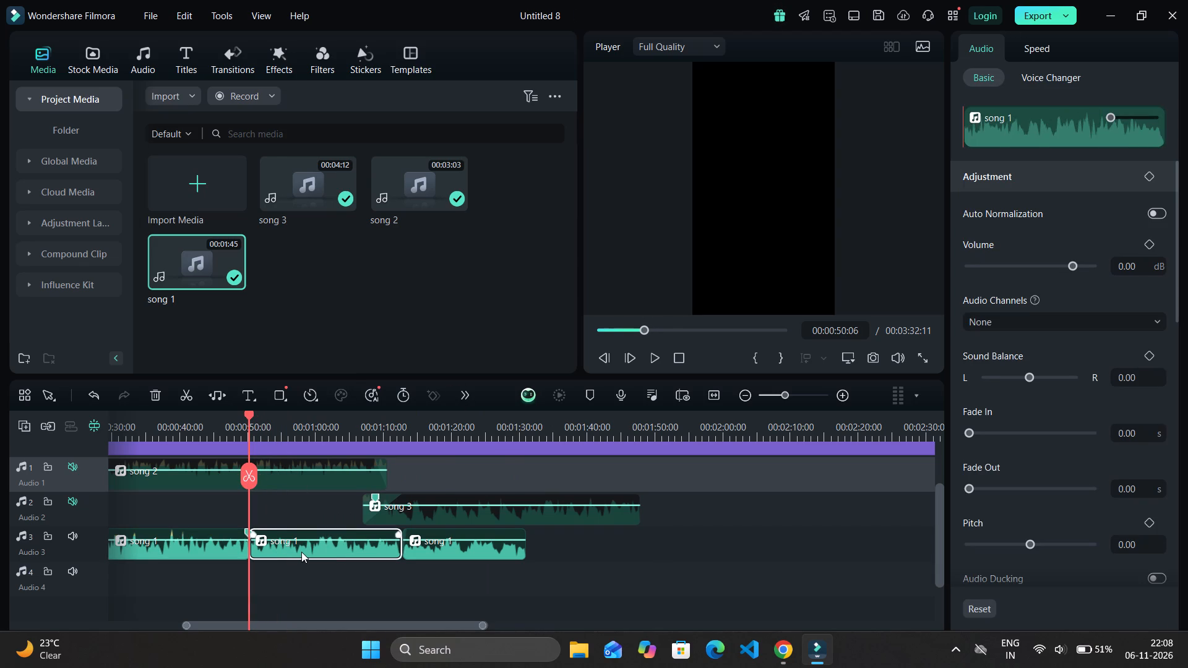
pyautogui.press('Delete')
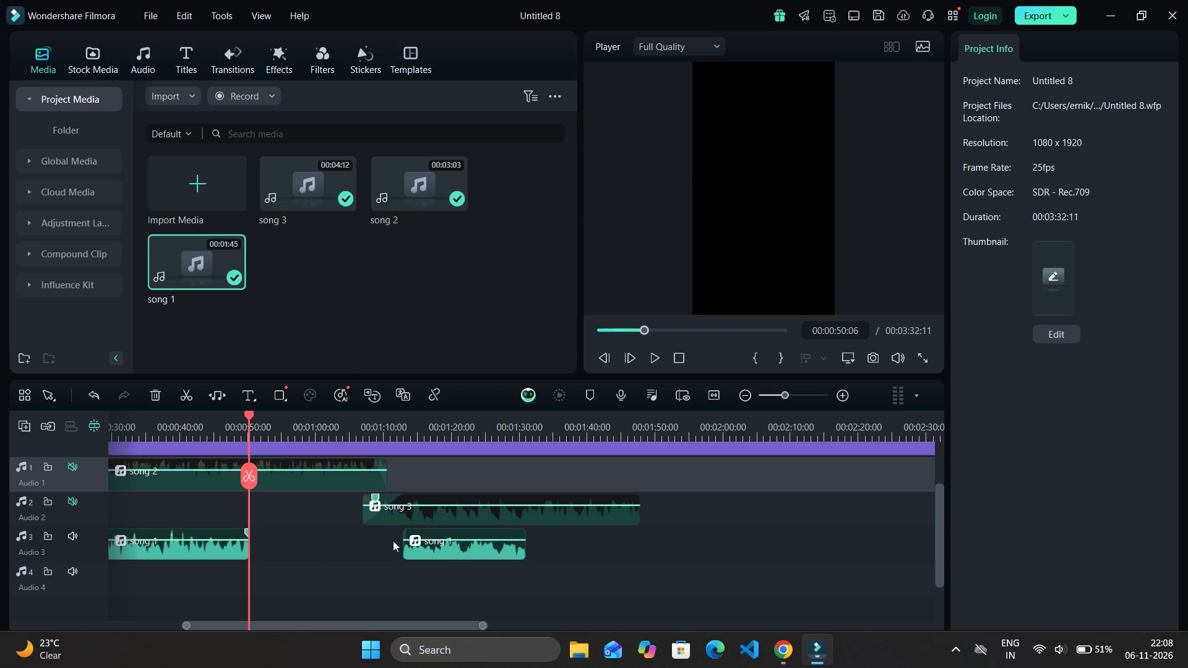
# Rearrange the song 1 segments: the opening one on Audio 3 from about 00:01:45, the final one on Audio 4 from about 00:02:39.
pyautogui.click(458, 554)
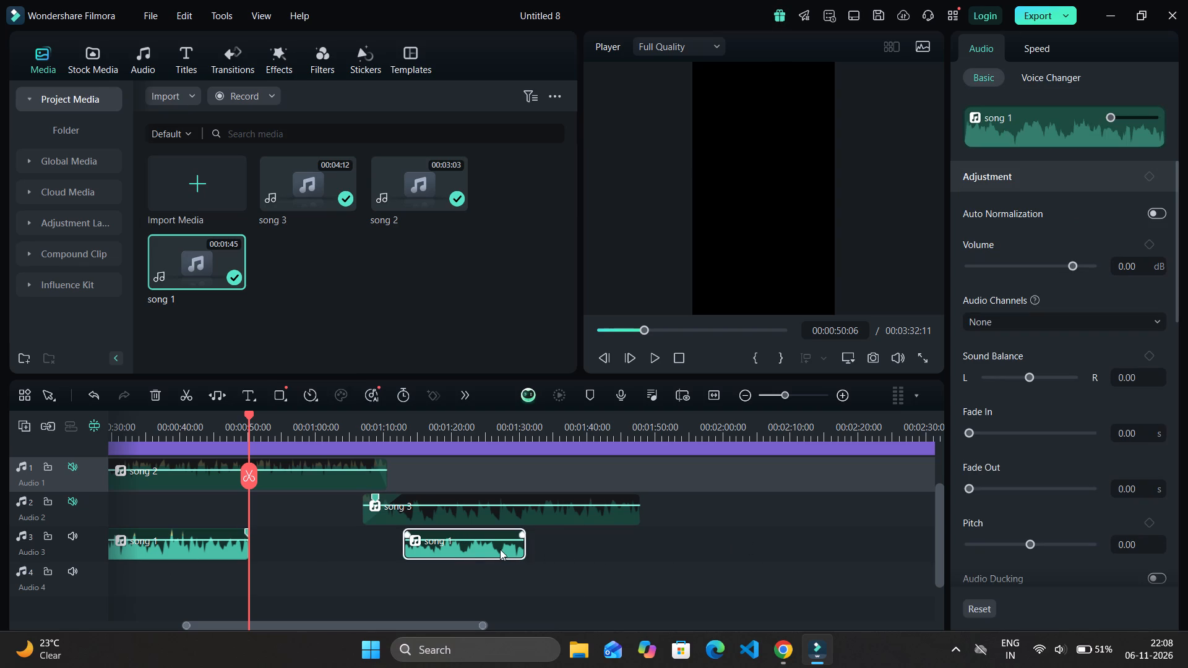
pyautogui.moveTo(498, 552); pyautogui.dragTo(854, 531)
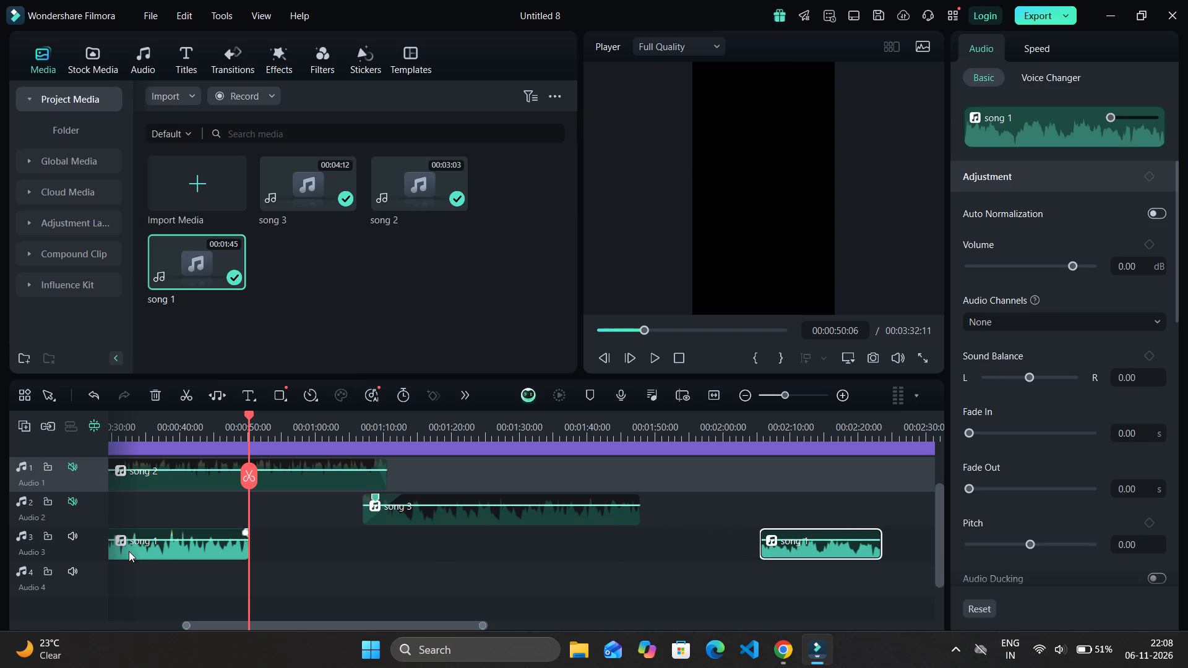
pyautogui.moveTo(144, 552); pyautogui.dragTo(663, 562)
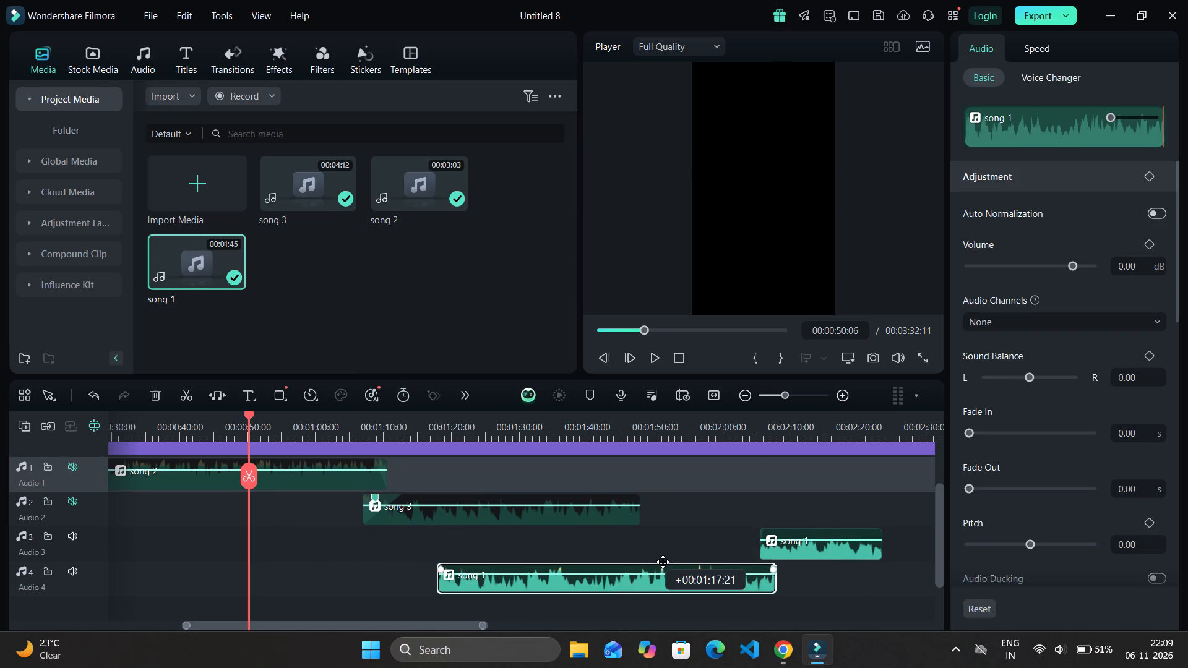
pyautogui.moveTo(663, 562); pyautogui.dragTo(783, 568)
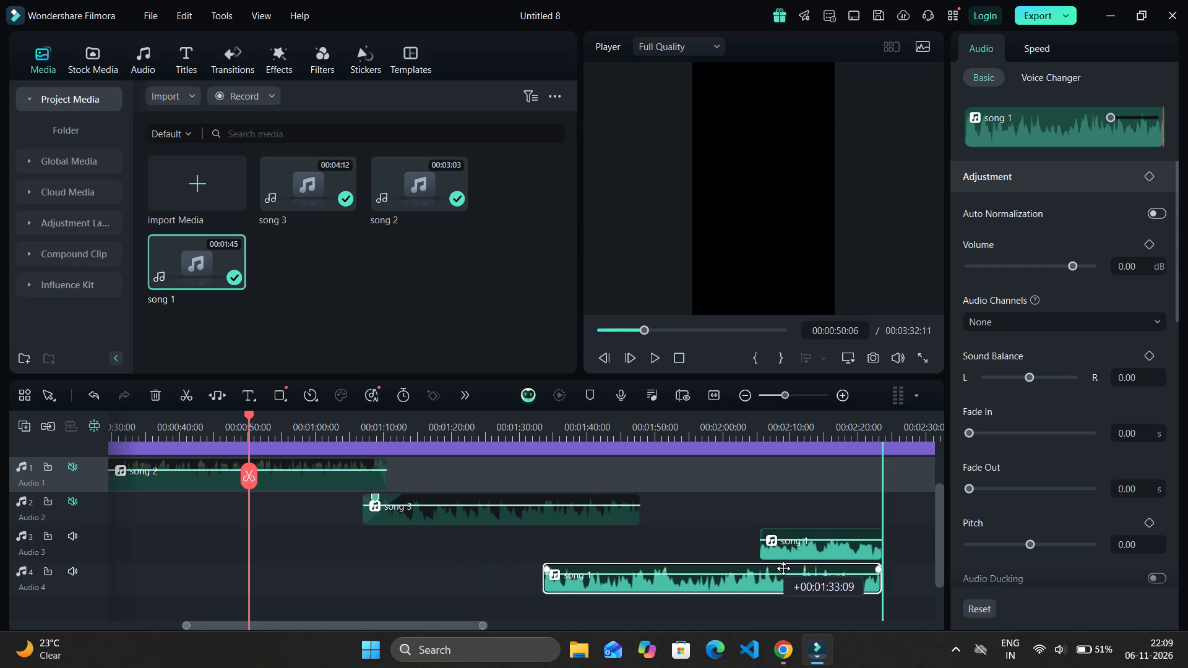
pyautogui.moveTo(783, 568); pyautogui.dragTo(800, 567)
pyautogui.moveTo(845, 553); pyautogui.dragTo(952, 560)
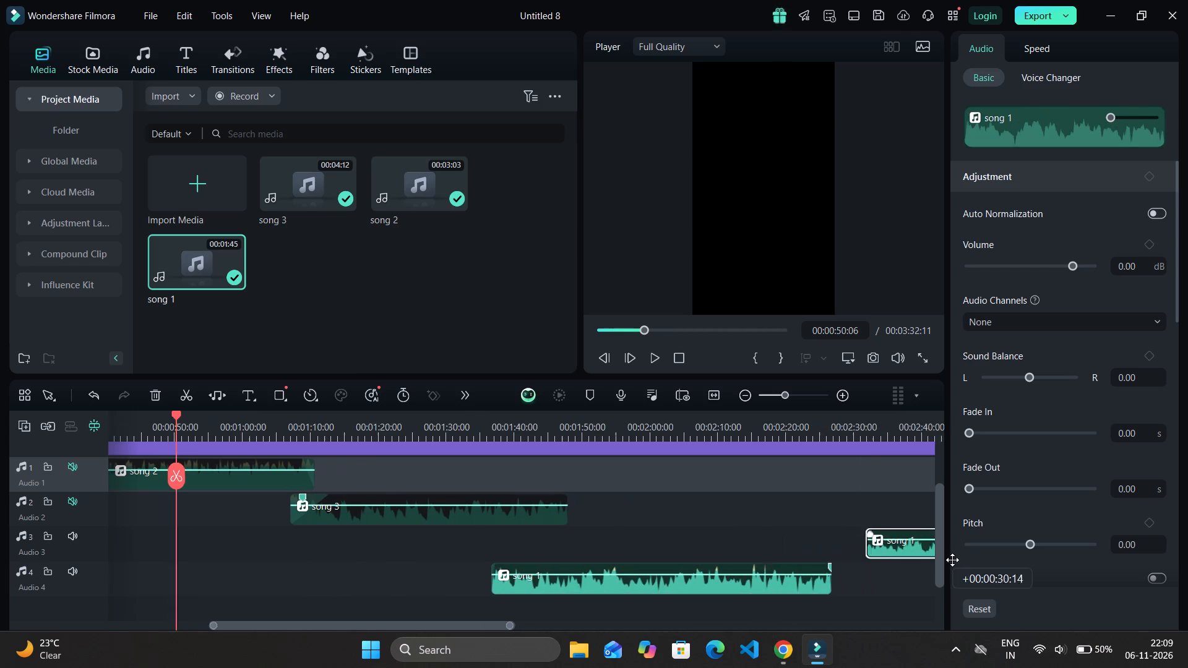
pyautogui.moveTo(952, 560); pyautogui.dragTo(691, 591)
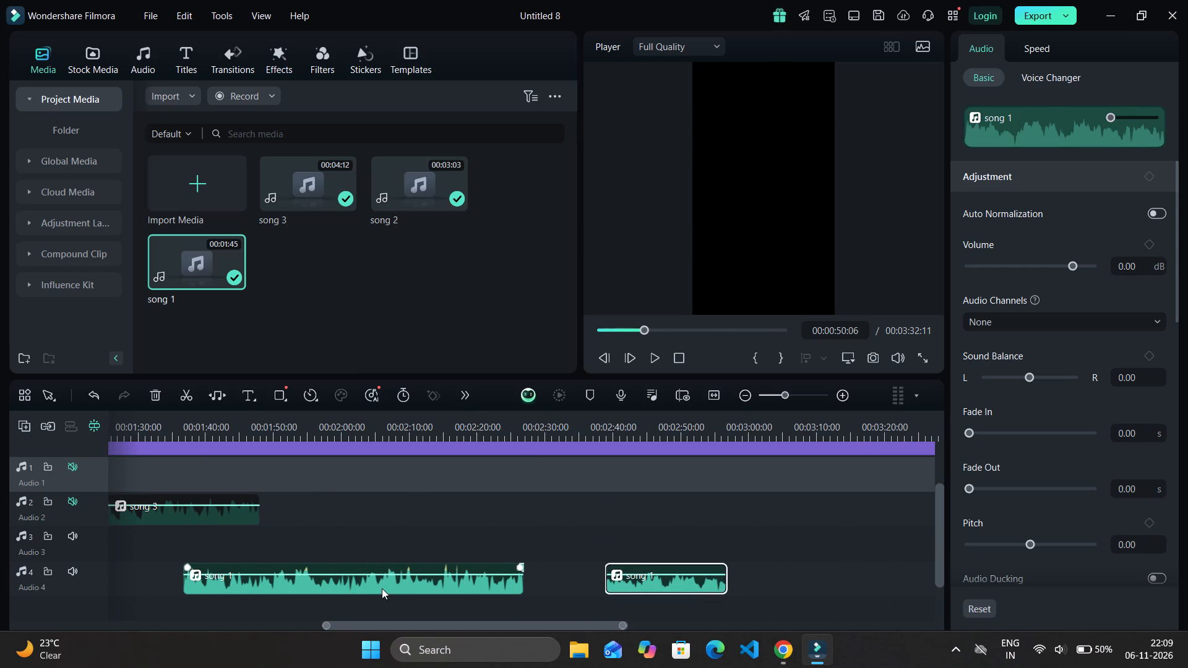
pyautogui.moveTo(382, 588); pyautogui.dragTo(442, 546)
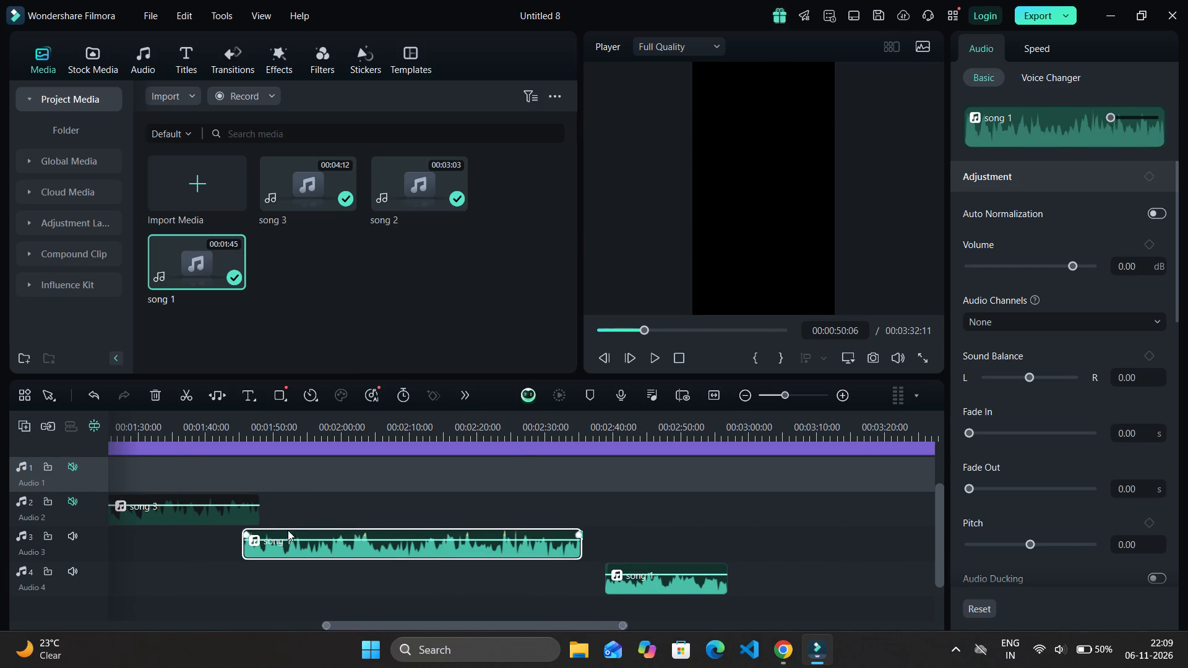
# Unmute Audio 1 and Audio 2.
pyautogui.click(73, 468)
pyautogui.click(79, 504)
# Add a fade-out of about one second to the end of song 3 and play the overlap with song 1 from 00:01:44:15.
pyautogui.keyDown('ctrl'); pyautogui.scroll(-5, 79, 504); pyautogui.keyUp('ctrl')
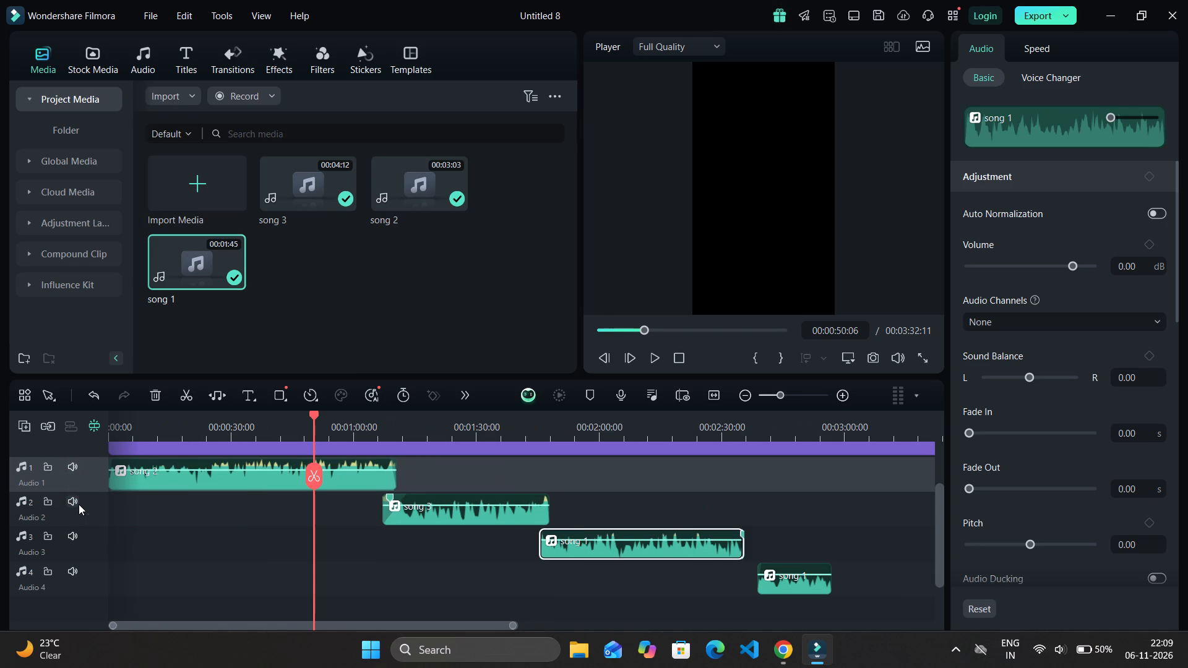
pyautogui.moveTo(317, 420); pyautogui.dragTo(470, 468)
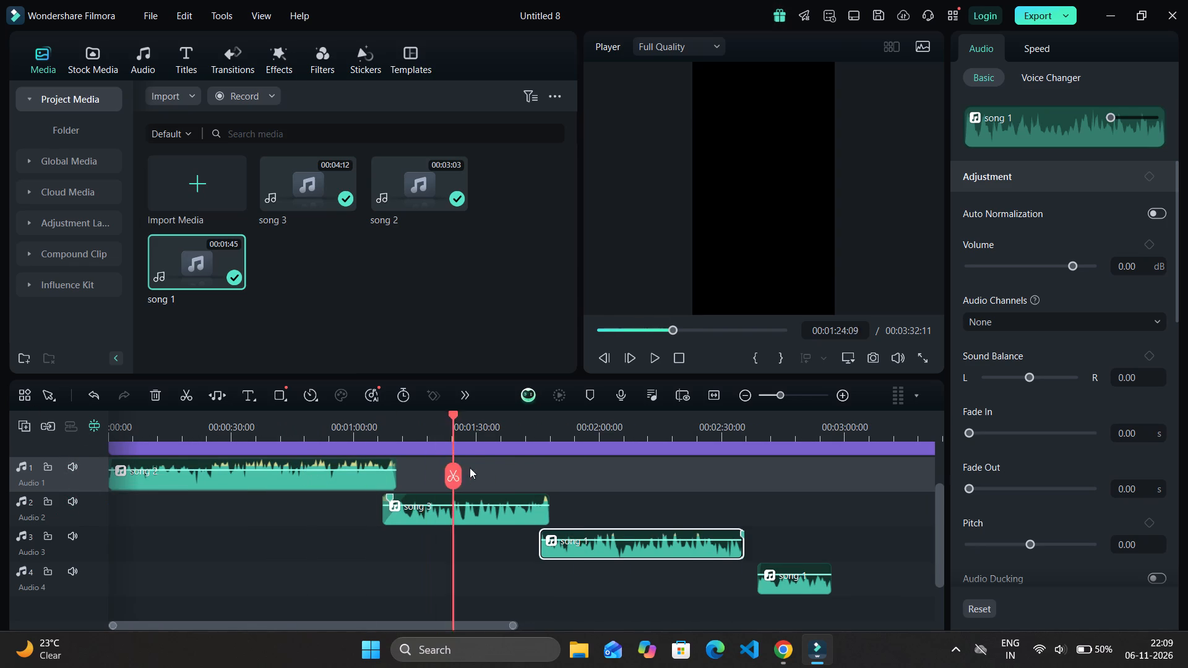
pyautogui.moveTo(470, 468); pyautogui.dragTo(536, 471)
pyautogui.keyDown('ctrl'); pyautogui.scroll(11, 536, 471); pyautogui.keyUp('ctrl')
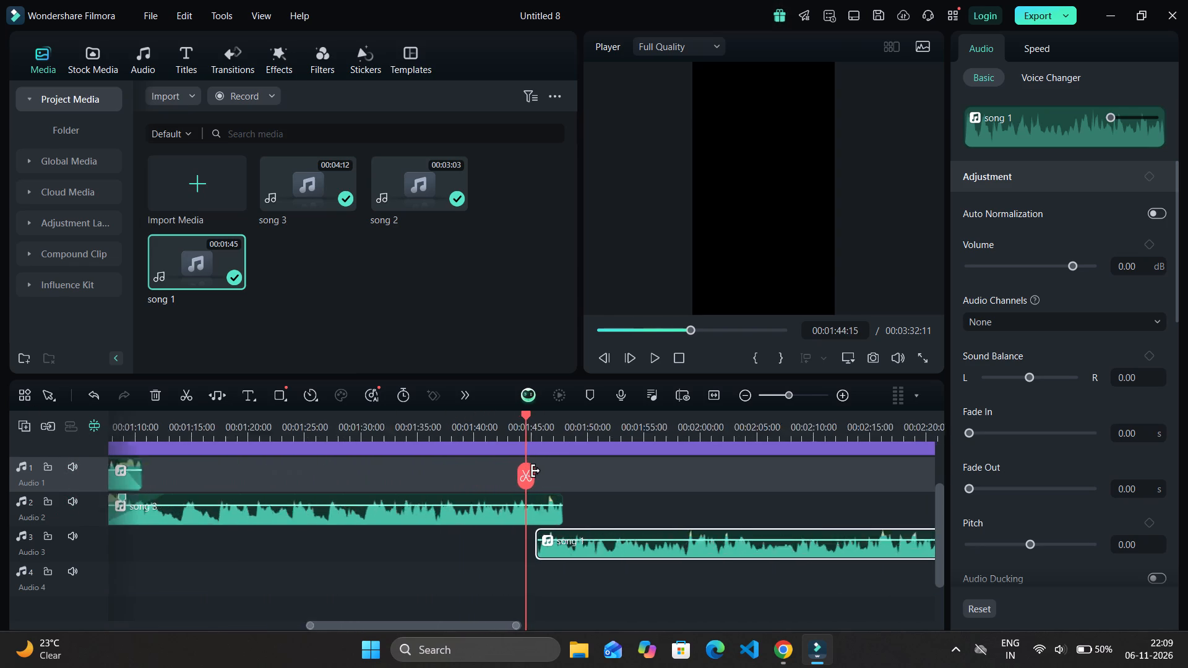
pyautogui.keyDown('ctrl'); pyautogui.scroll(6, 536, 471); pyautogui.keyUp('ctrl')
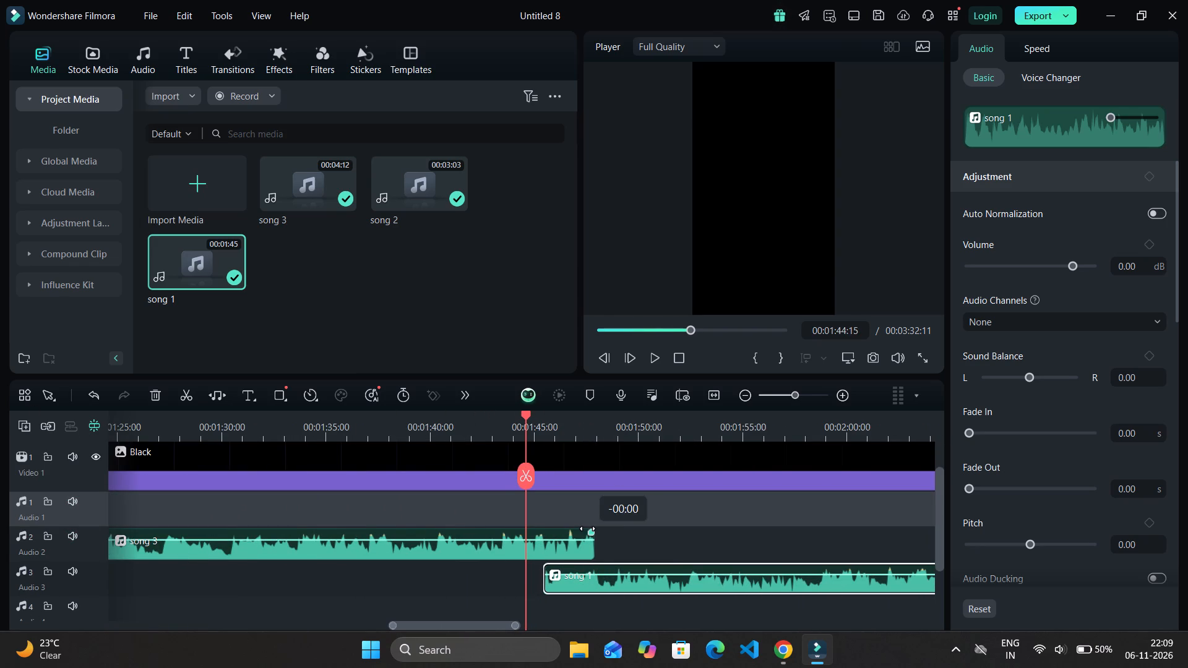
pyautogui.moveTo(588, 529); pyautogui.dragTo(569, 530)
pyautogui.press('space')
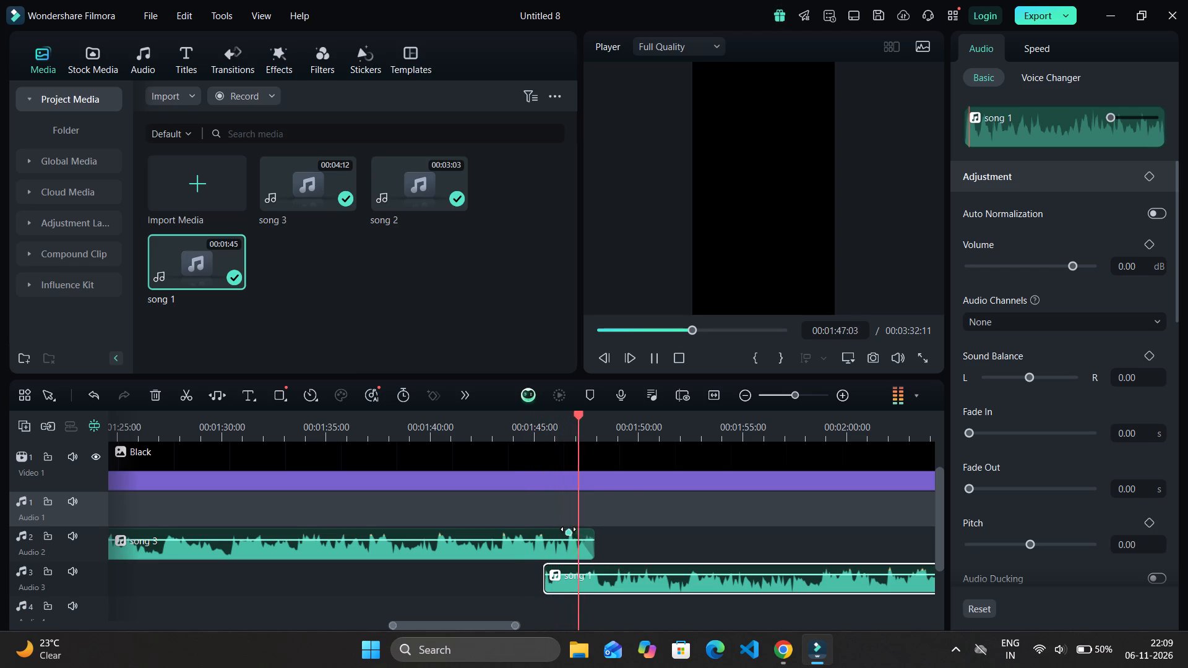
pyautogui.press('space')
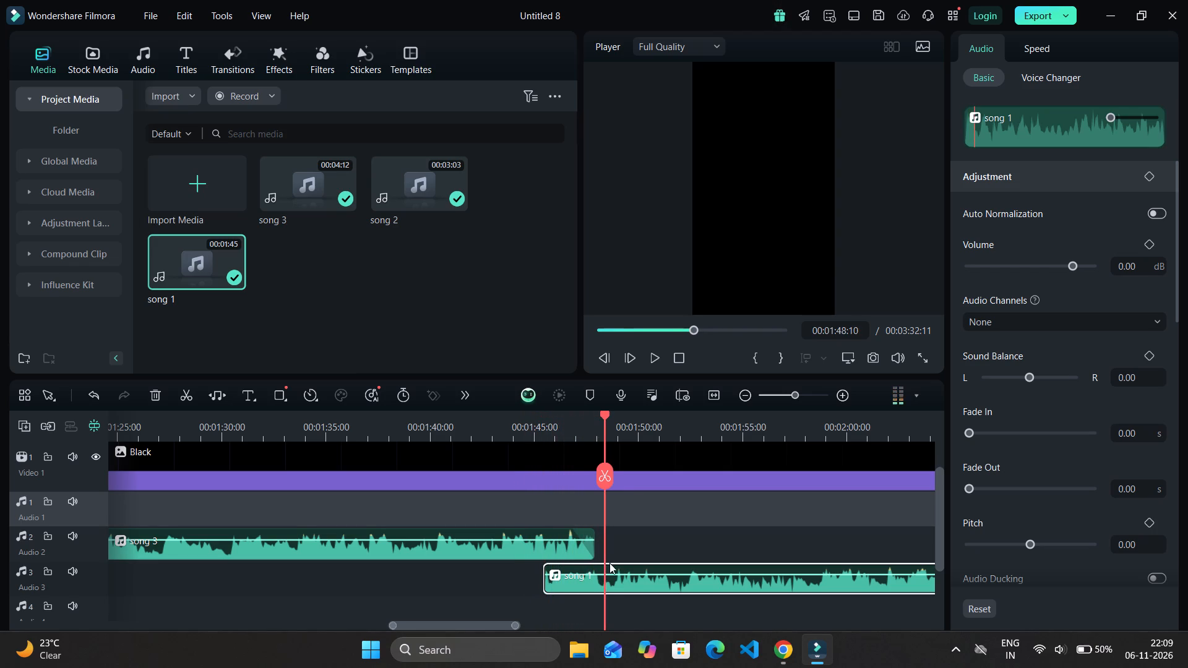
# Reposition song 1 on Audio 3 to start at about 00:01:47:05 with a 0.96 s fade-in, and play the transition from song 3.
pyautogui.moveTo(601, 586); pyautogui.dragTo(647, 579)
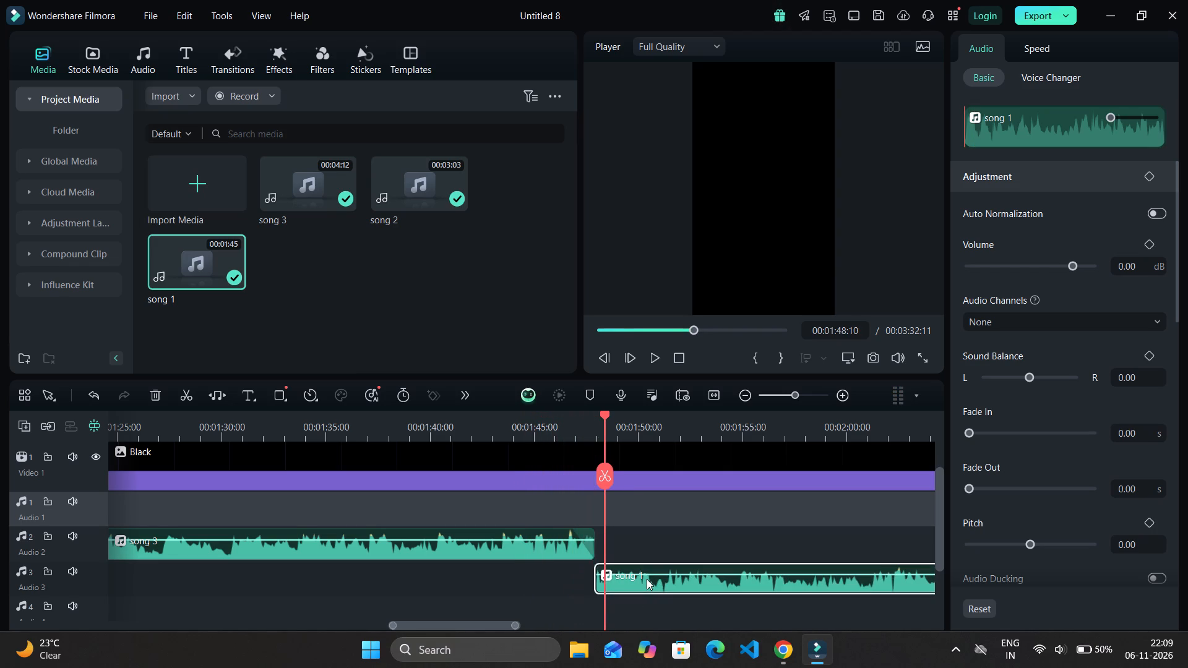
pyautogui.moveTo(599, 567); pyautogui.dragTo(613, 565)
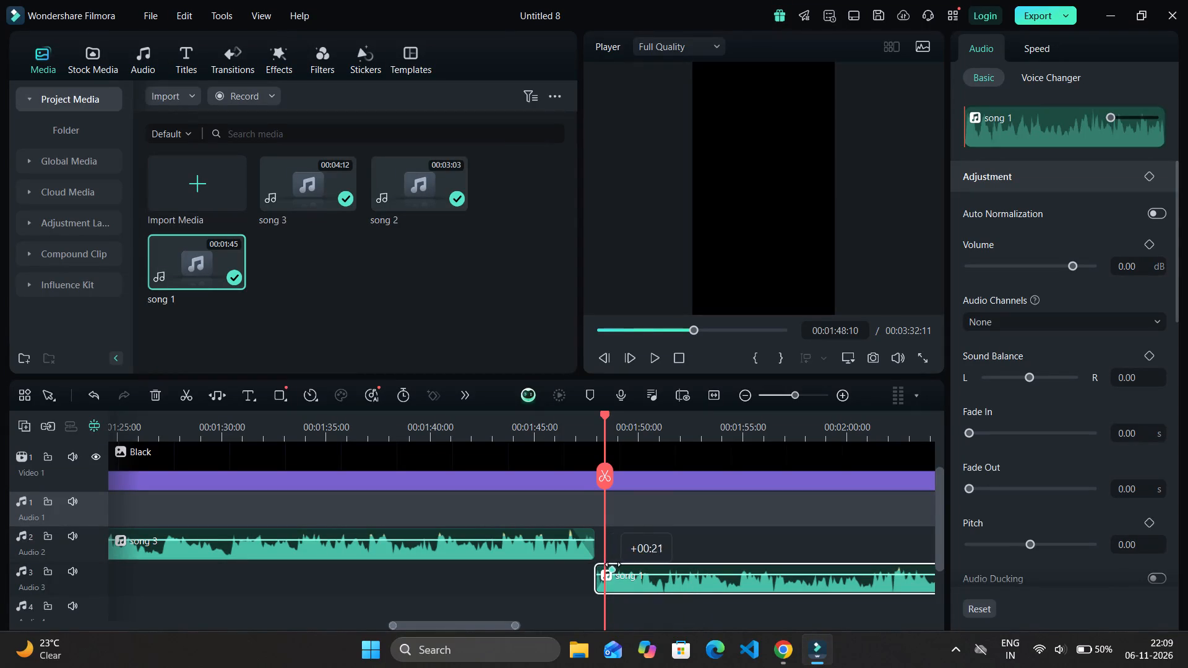
pyautogui.moveTo(613, 565); pyautogui.dragTo(614, 565)
pyautogui.moveTo(608, 584); pyautogui.dragTo(592, 586)
pyautogui.keyDown('ctrl'); pyautogui.scroll(12, 592, 586); pyautogui.keyUp('ctrl')
pyautogui.moveTo(559, 590); pyautogui.dragTo(526, 593)
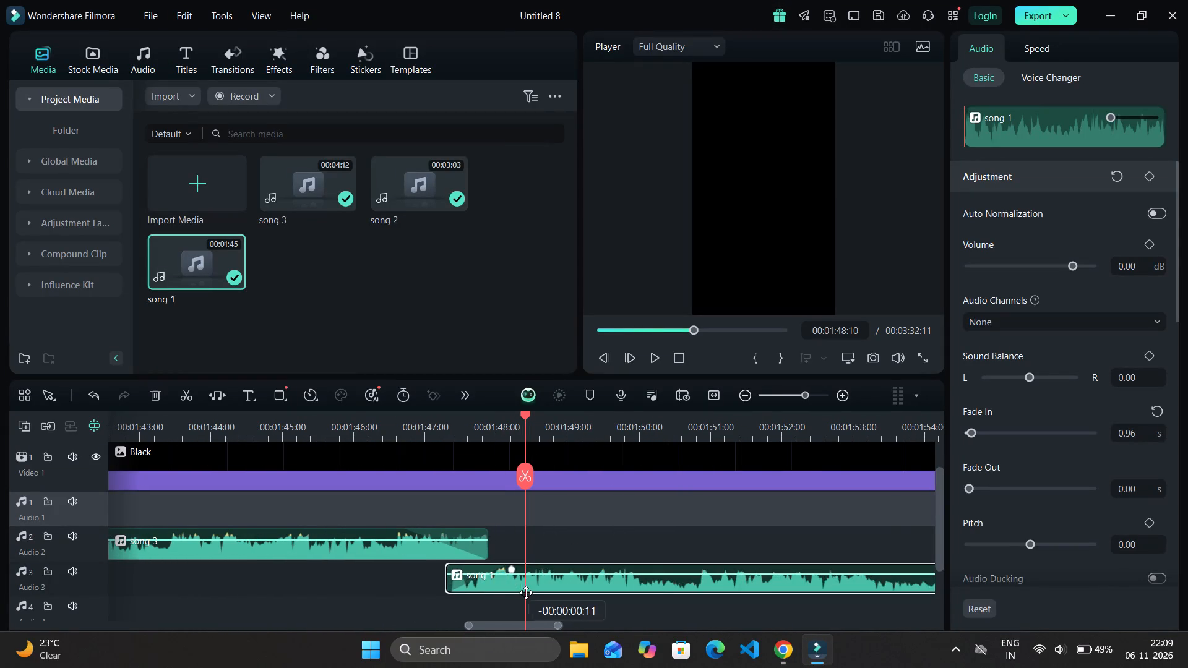
pyautogui.moveTo(526, 593); pyautogui.dragTo(521, 593)
pyautogui.moveTo(525, 422); pyautogui.dragTo(330, 463)
pyautogui.press('space')
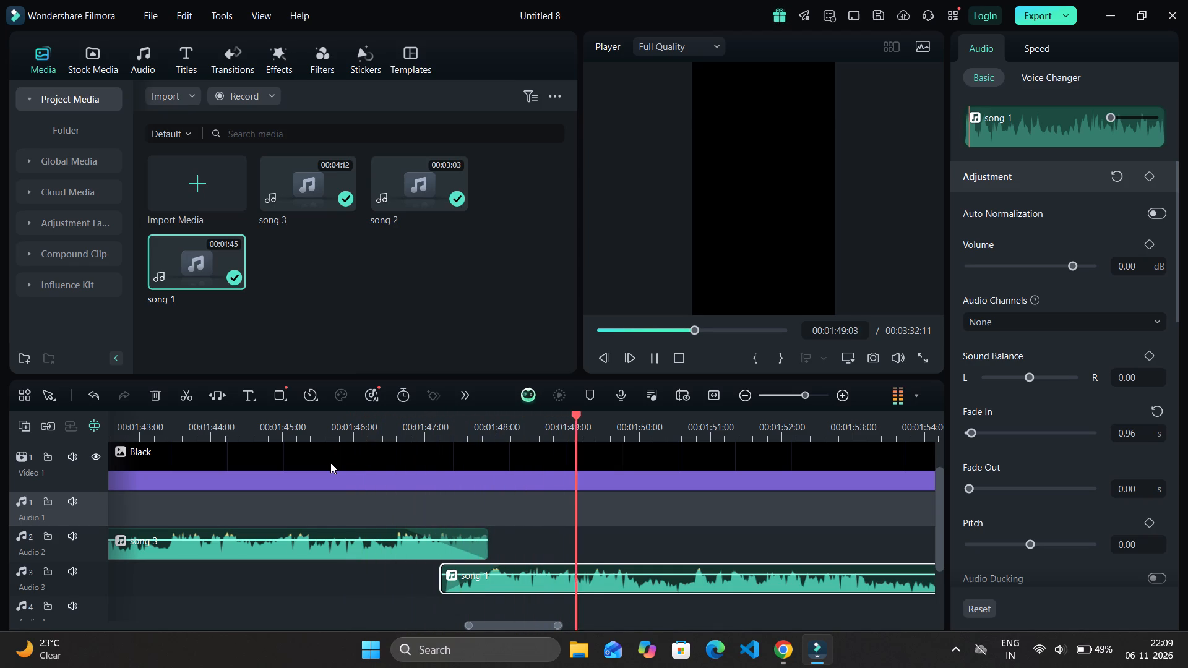
pyautogui.press('space')
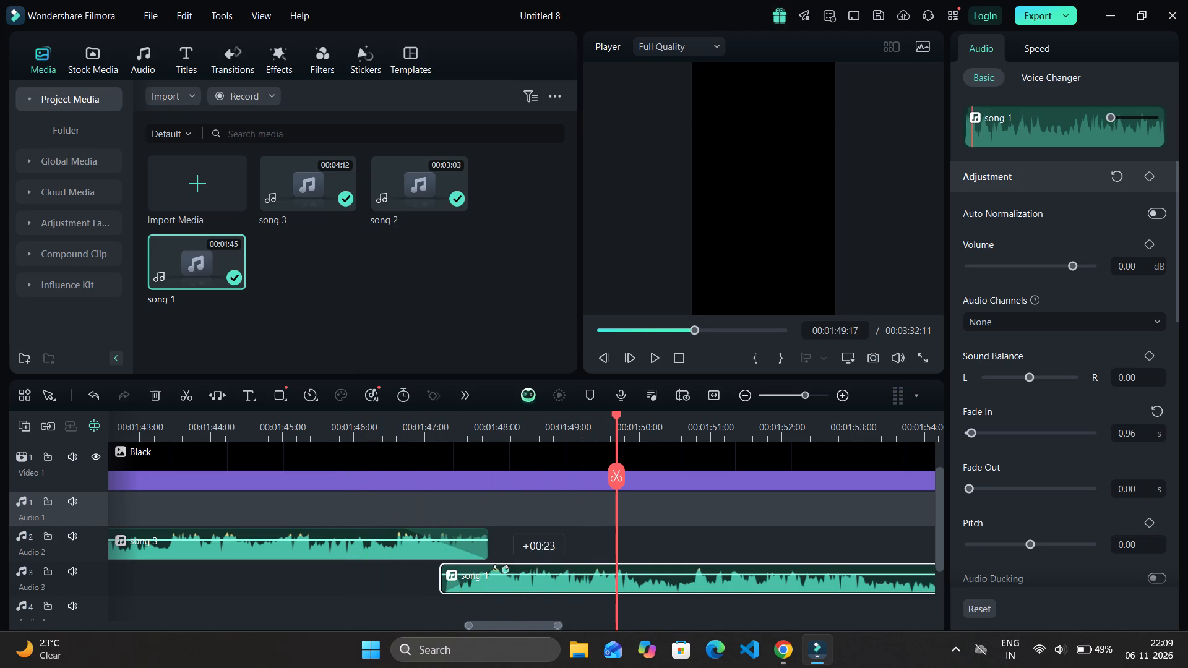
# Set song 1's fade-in to 0.60 s and play the transition from about 00:01:46.
pyautogui.moveTo(504, 566); pyautogui.dragTo(483, 567)
pyautogui.moveTo(615, 422); pyautogui.dragTo(382, 469)
pyautogui.press('space')
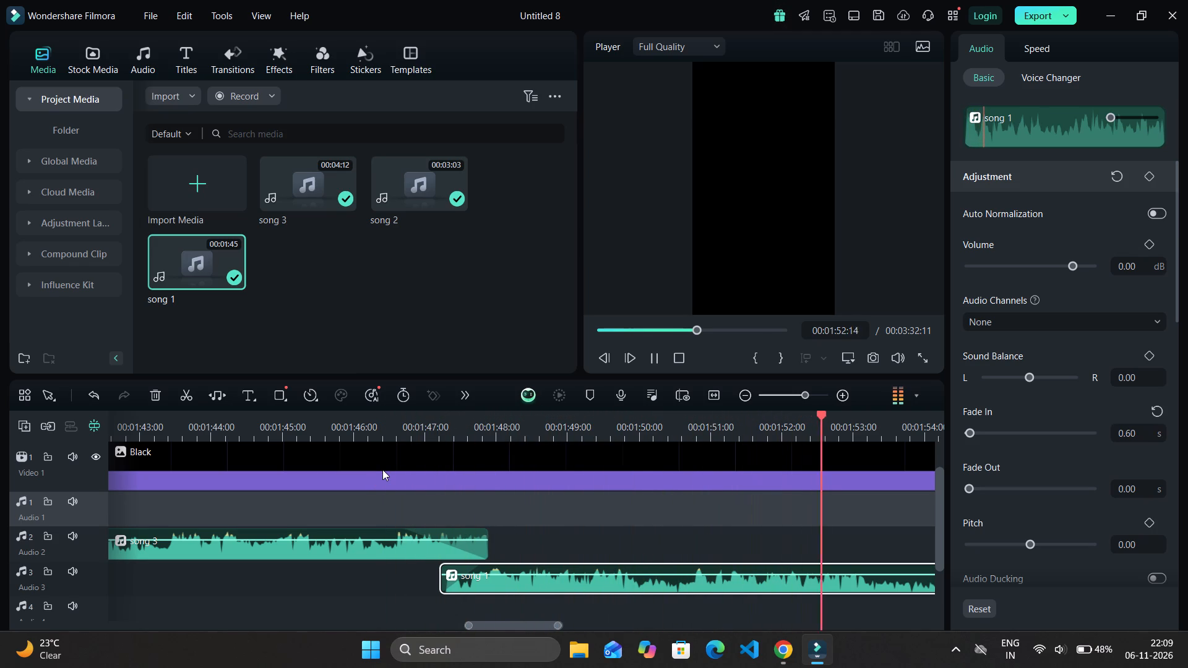
# Move the final song 1 segment on Audio 4 earlier to about 00:02:35, overlapping the end of the Audio 3 segment by about two seconds.
pyautogui.keyDown('ctrl'); pyautogui.scroll(-14, 382, 469); pyautogui.keyUp('ctrl')
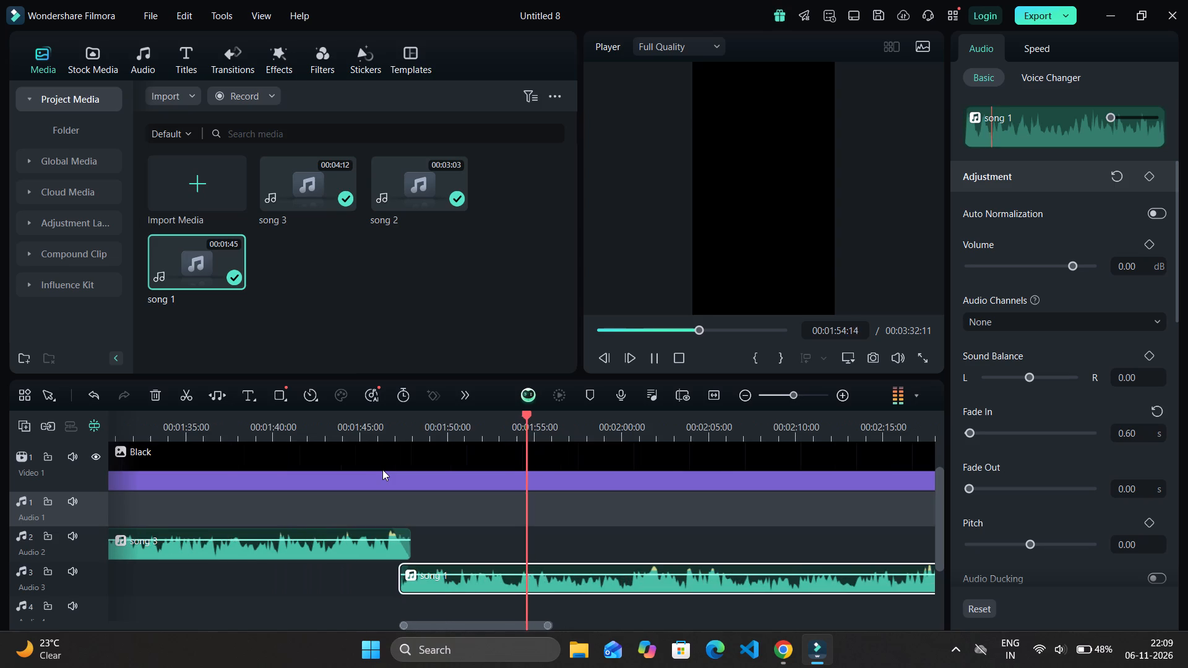
pyautogui.keyDown('ctrl'); pyautogui.scroll(-13, 382, 469); pyautogui.keyUp('ctrl')
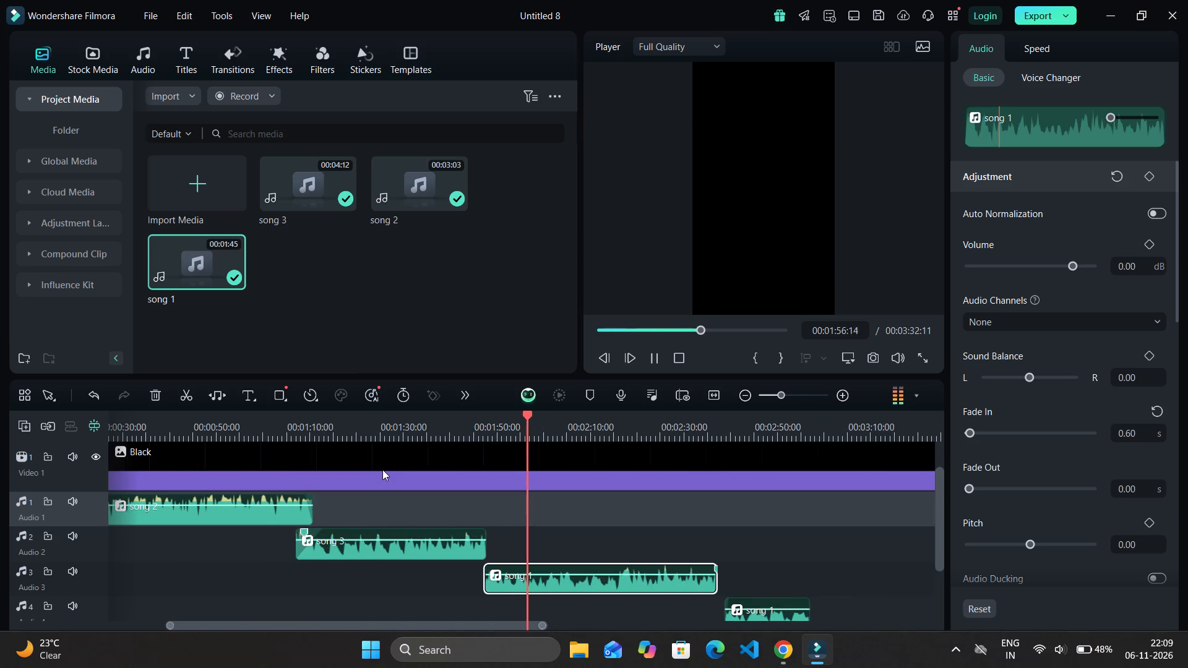
pyautogui.keyDown('ctrl'); pyautogui.scroll(5, 382, 469); pyautogui.keyUp('ctrl')
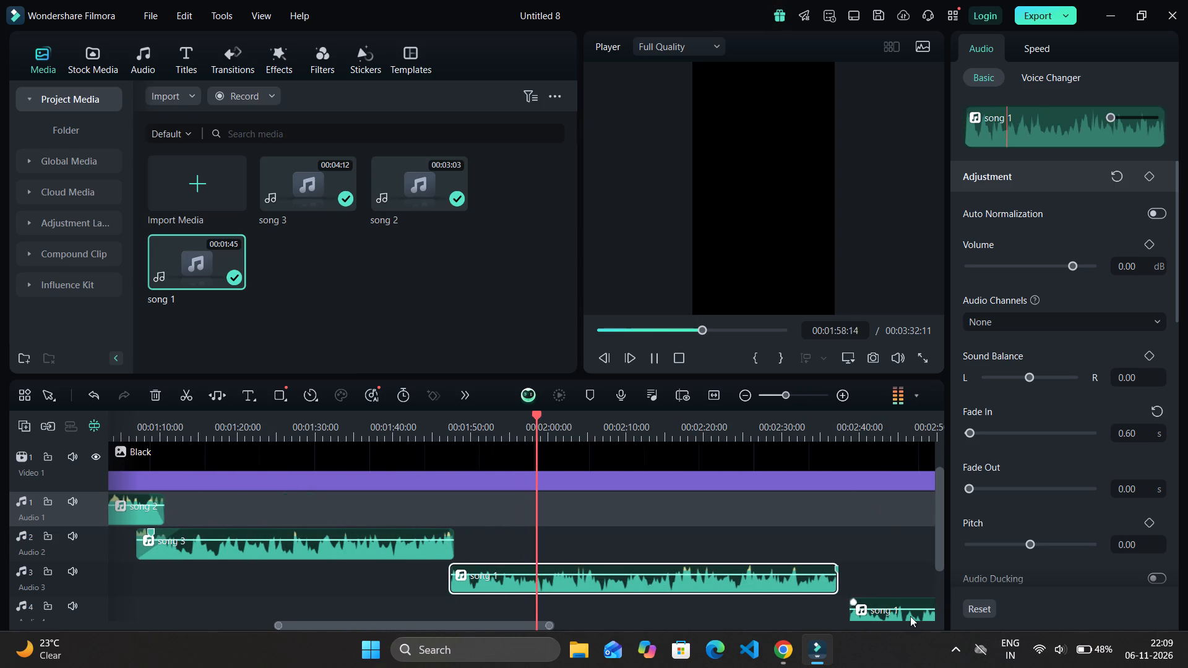
pyautogui.moveTo(910, 615); pyautogui.dragTo(882, 541)
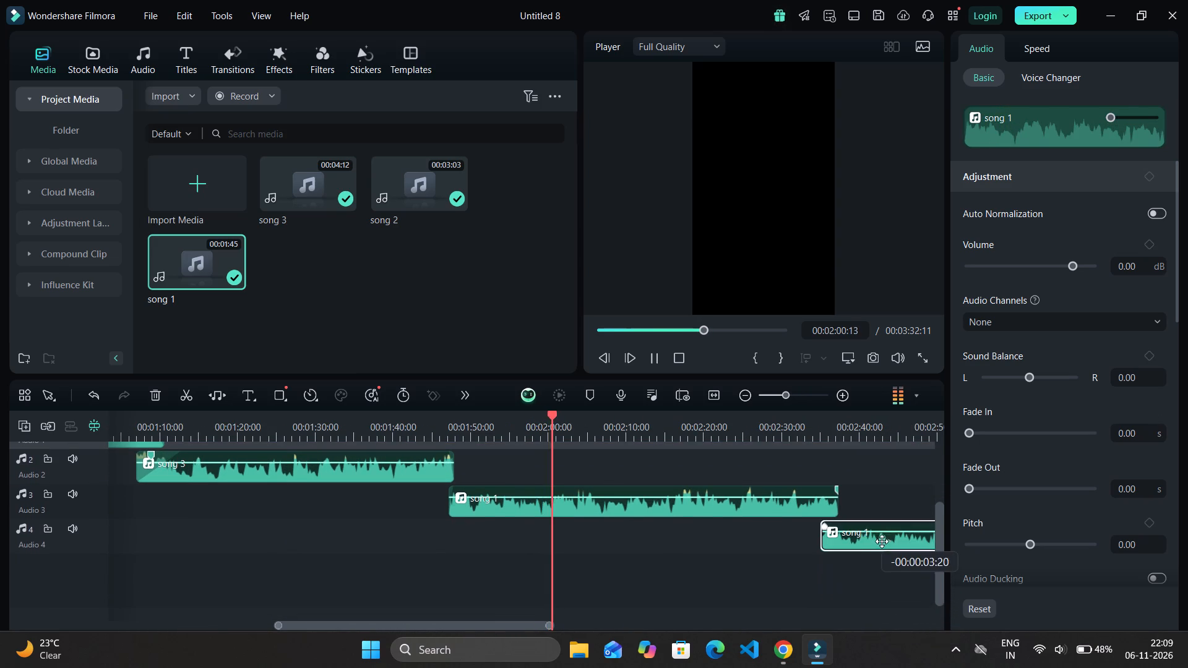
pyautogui.moveTo(882, 541); pyautogui.dragTo(885, 536)
pyautogui.keyDown('ctrl'); pyautogui.scroll(8, 885, 536); pyautogui.keyUp('ctrl')
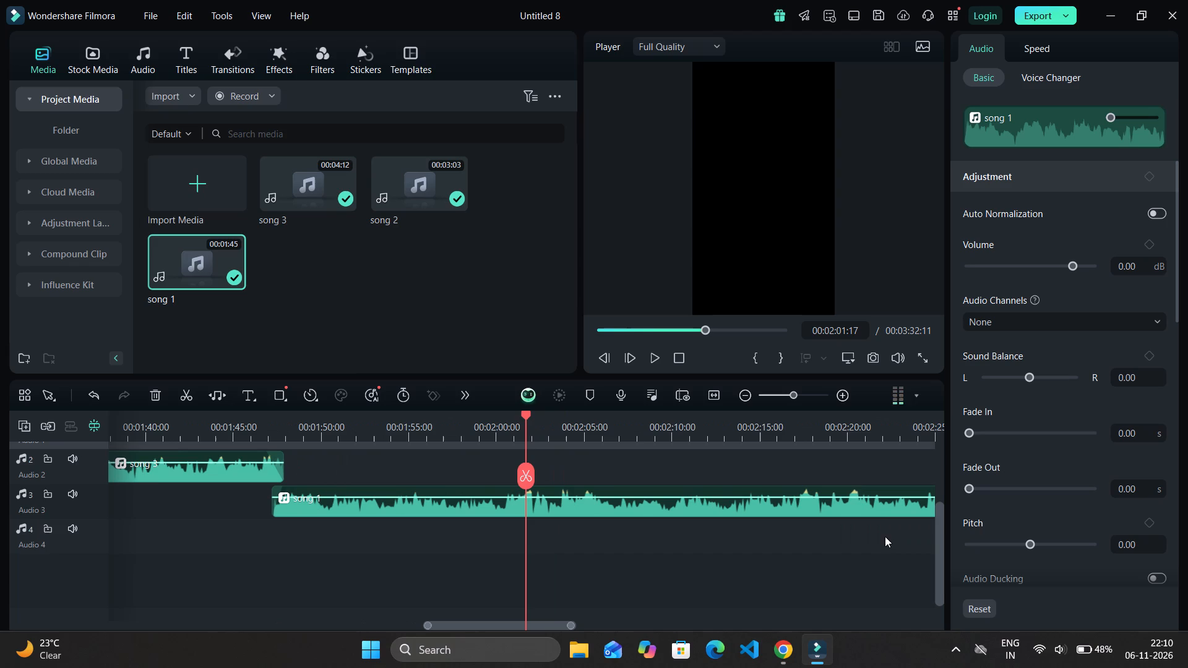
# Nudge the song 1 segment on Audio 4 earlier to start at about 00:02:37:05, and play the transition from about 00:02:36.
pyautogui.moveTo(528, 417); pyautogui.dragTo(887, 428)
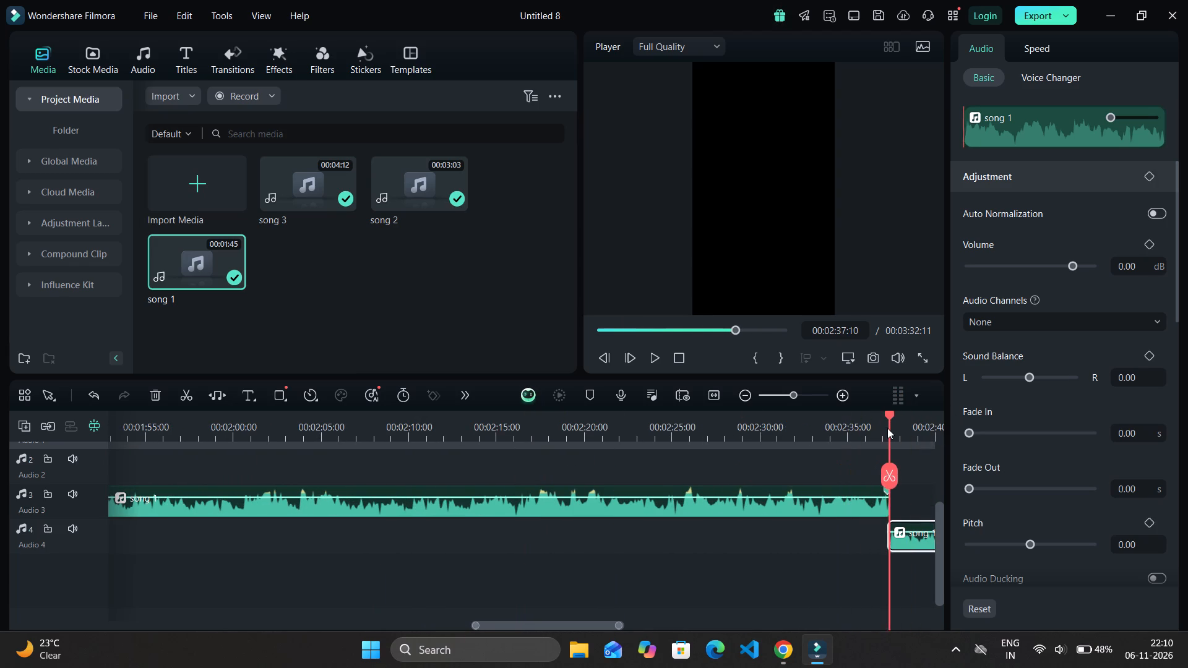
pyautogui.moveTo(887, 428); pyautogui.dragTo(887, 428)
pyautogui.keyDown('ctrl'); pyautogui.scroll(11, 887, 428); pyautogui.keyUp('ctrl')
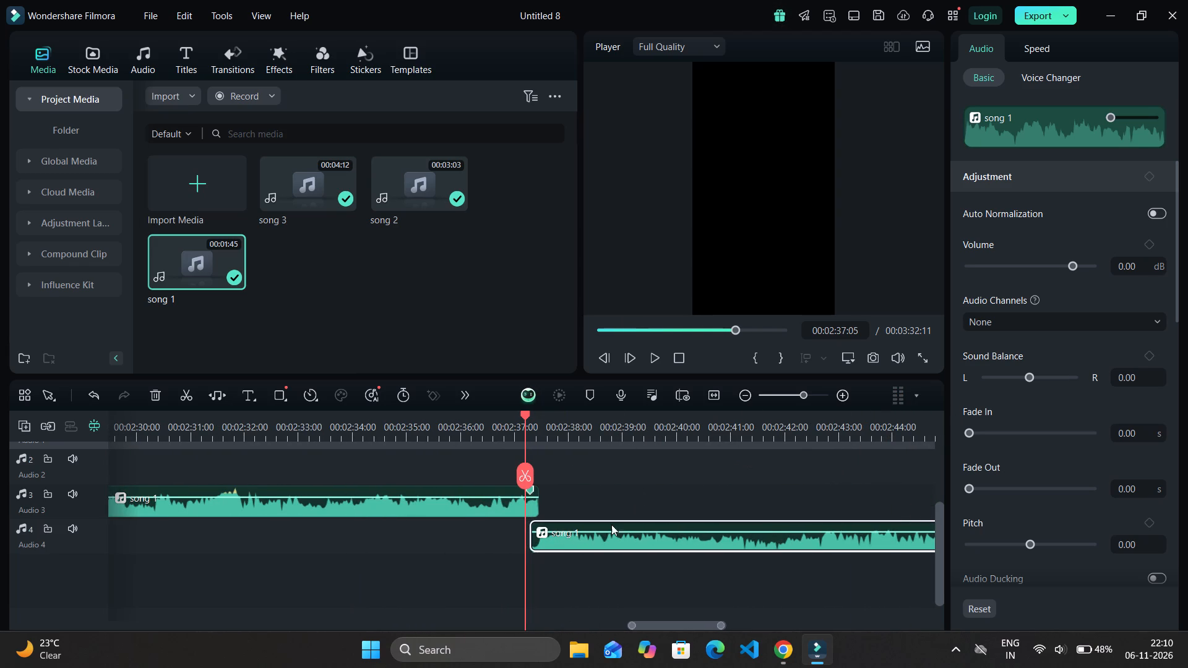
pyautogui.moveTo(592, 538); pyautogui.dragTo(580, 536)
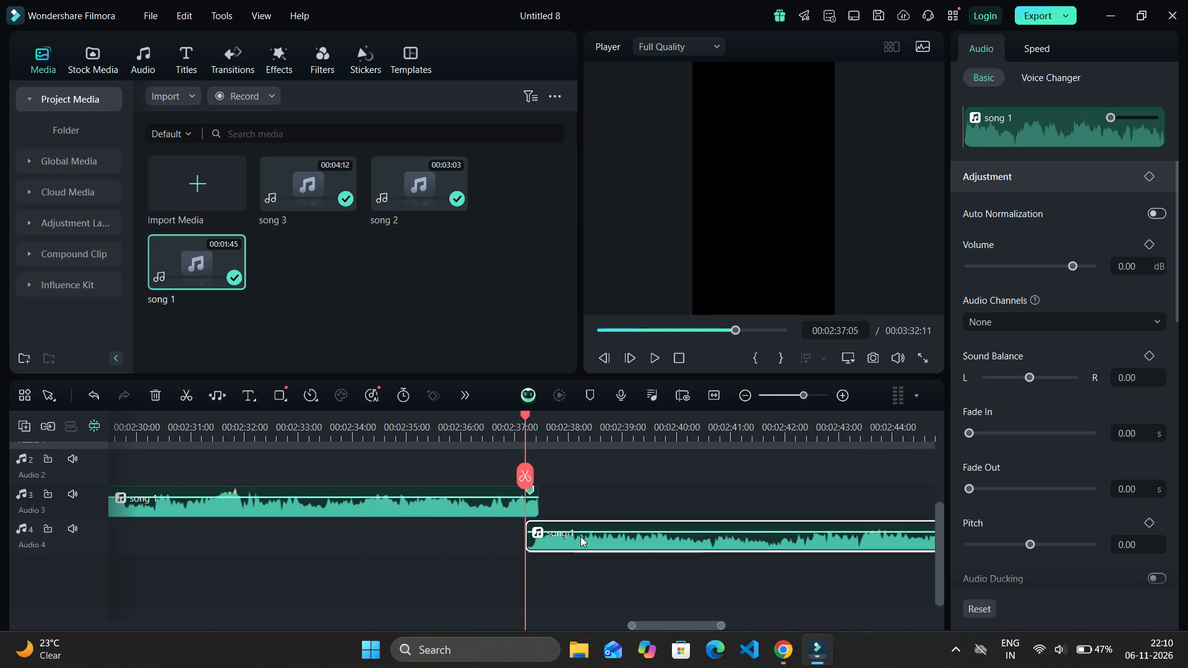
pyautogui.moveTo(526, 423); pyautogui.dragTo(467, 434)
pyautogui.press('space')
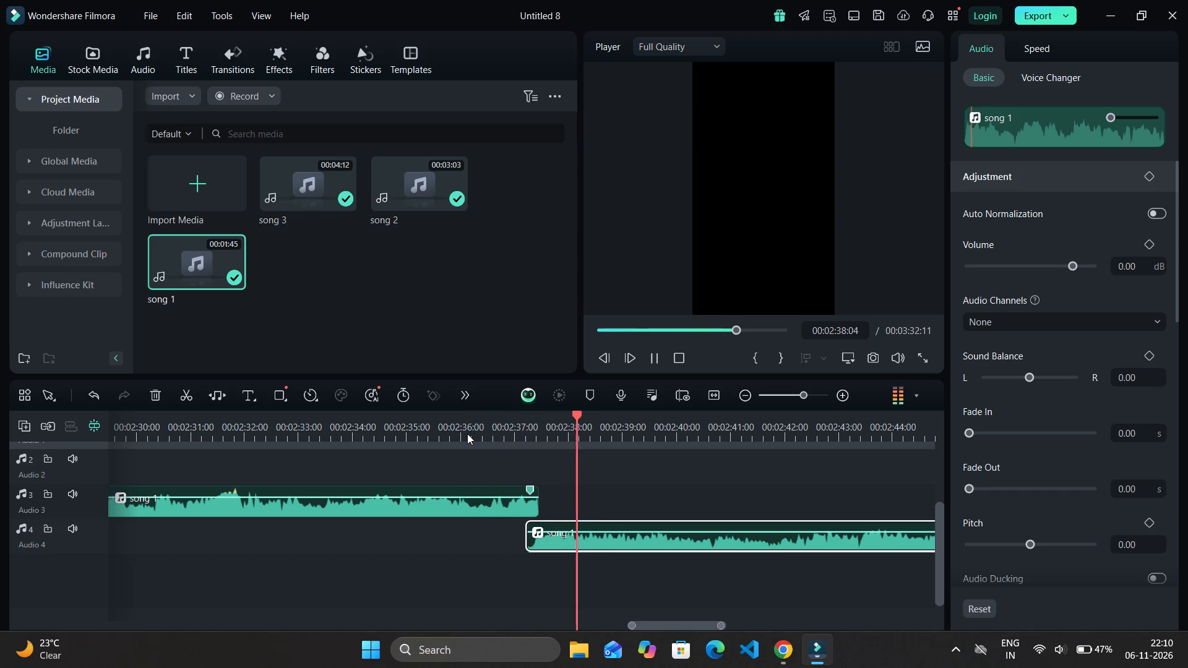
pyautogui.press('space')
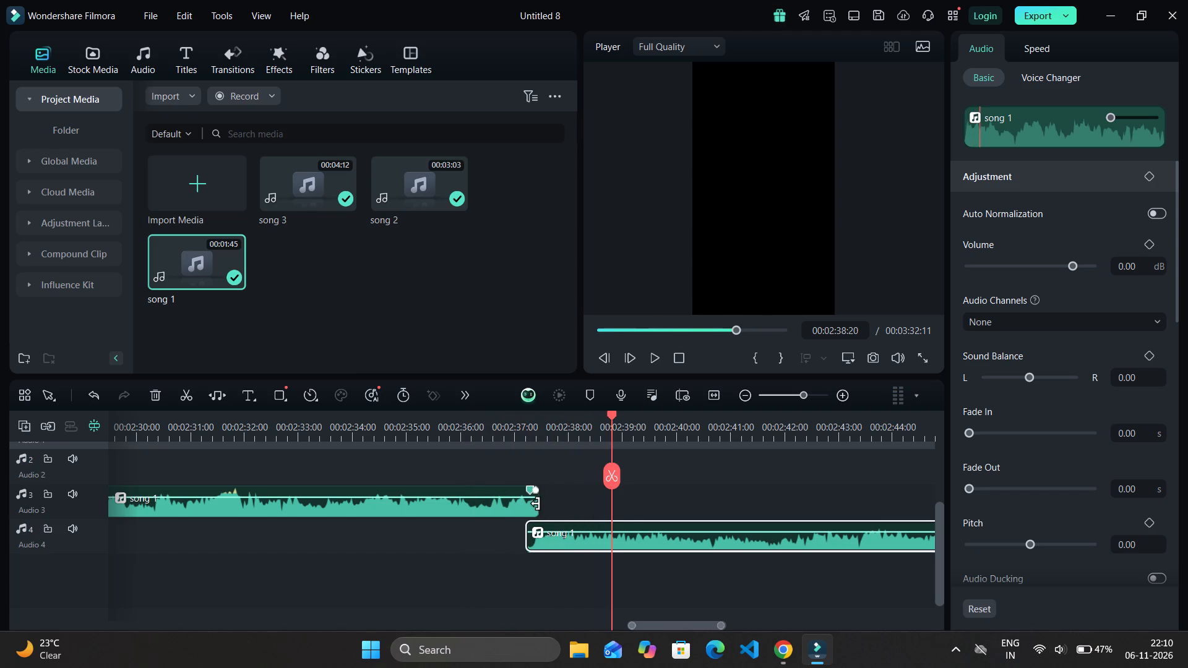
# Trim the end of song 1 on Audio 3 back to about 00:02:36:08, playing the transition after each trim.
pyautogui.moveTo(535, 503); pyautogui.dragTo(528, 503)
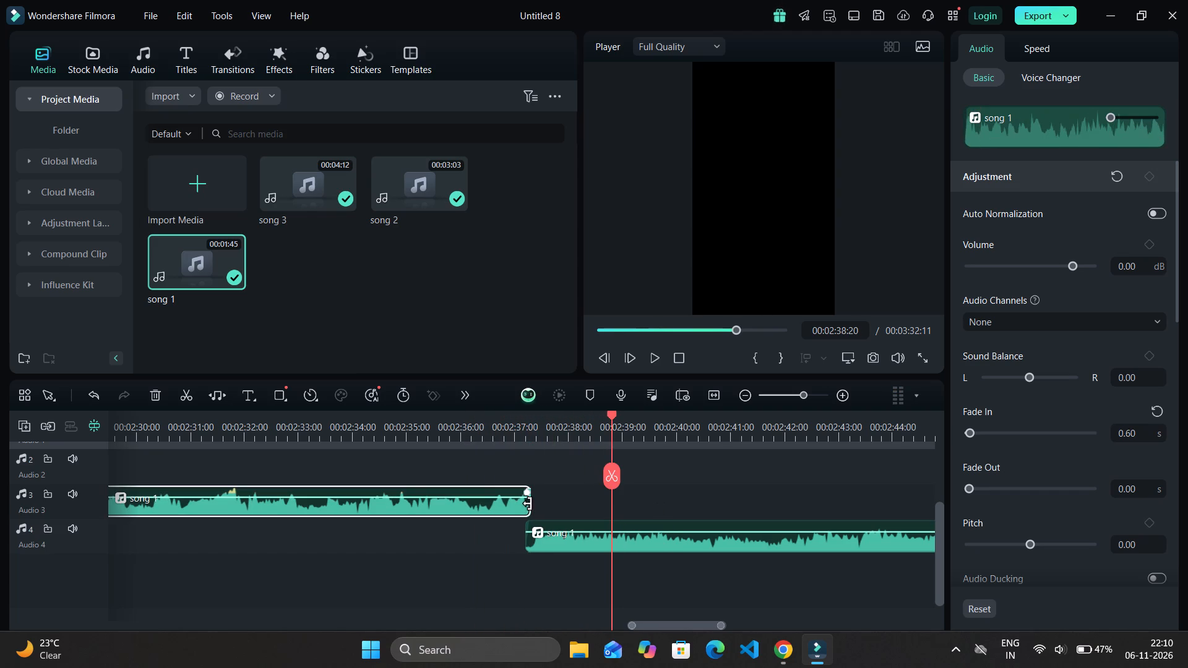
pyautogui.moveTo(610, 416); pyautogui.dragTo(439, 476)
pyautogui.press('space')
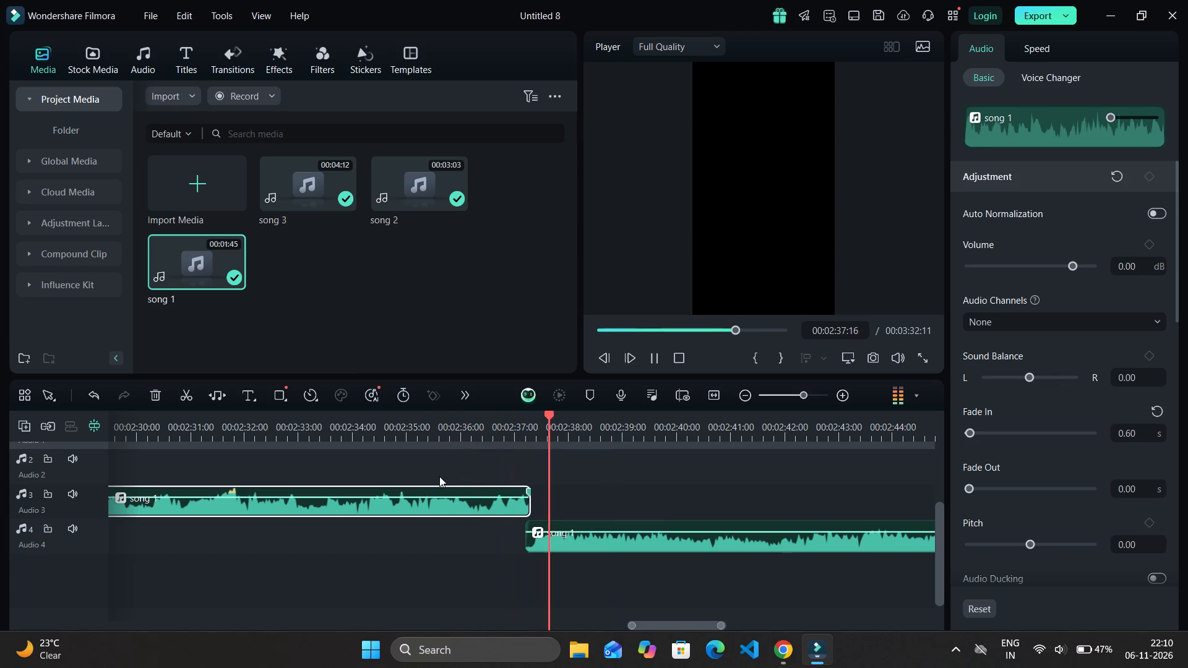
pyautogui.press('space')
pyautogui.moveTo(526, 505); pyautogui.dragTo(473, 524)
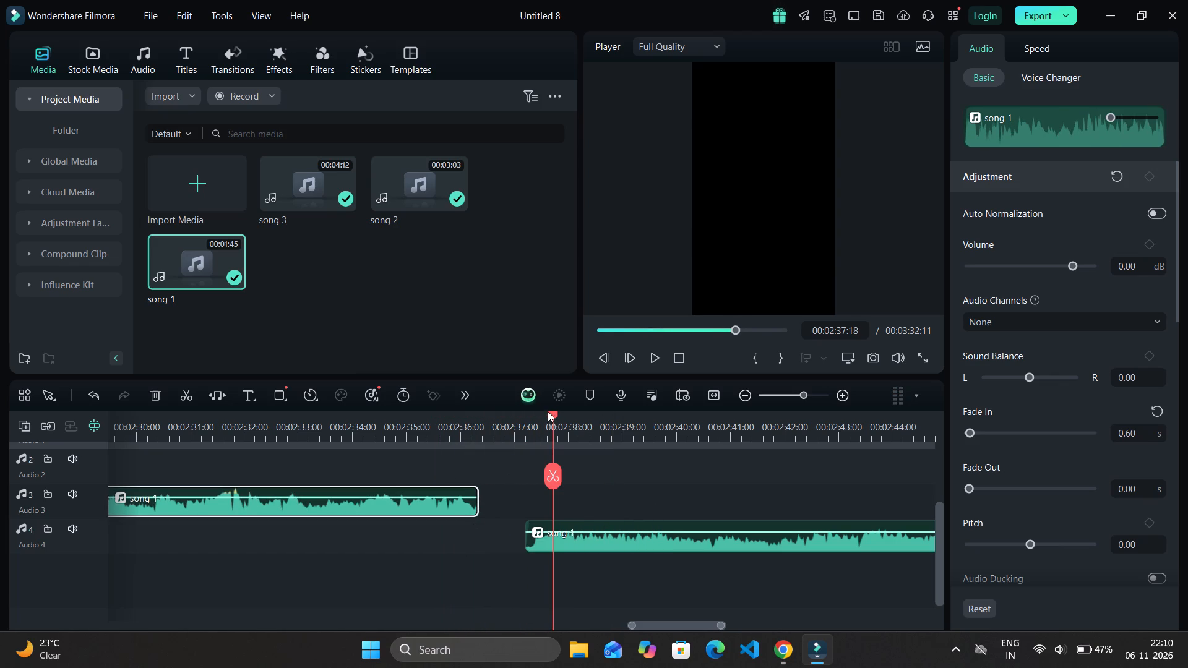
pyautogui.moveTo(549, 414); pyautogui.dragTo(385, 463)
pyautogui.press('space')
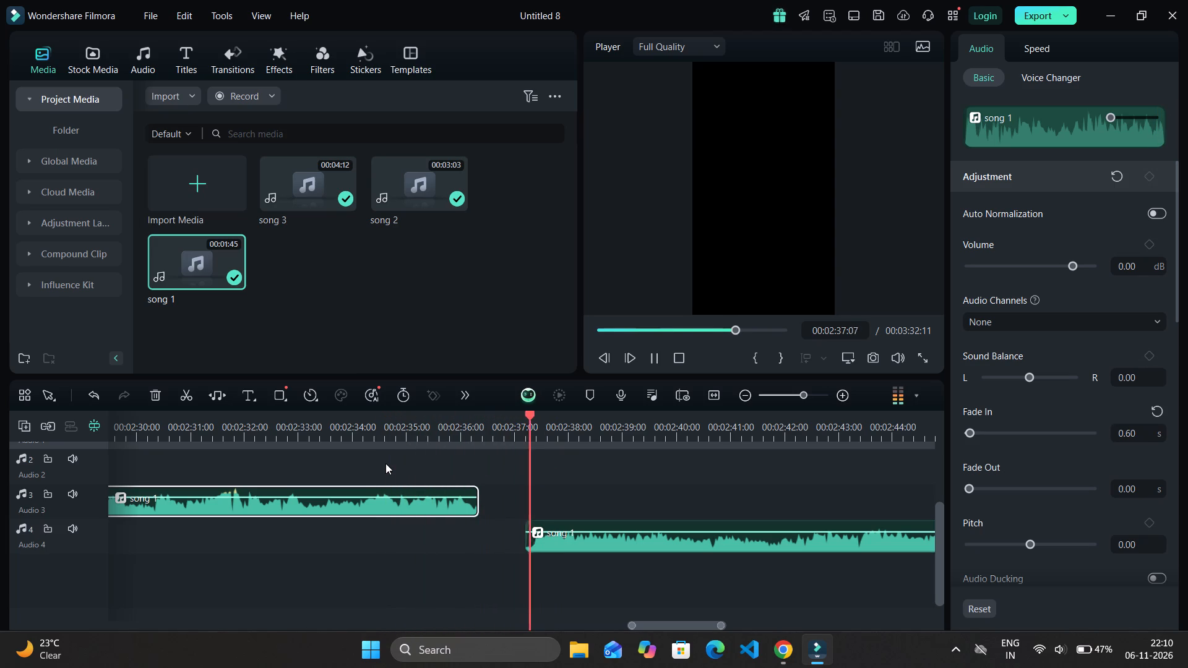
pyautogui.press('space')
# Move the song 1 segment on Audio 4 to start at about 00:02:36:04, slightly overlapping Audio 3, and play the transition.
pyautogui.moveTo(551, 536); pyautogui.dragTo(501, 537)
pyautogui.keyDown('ctrl'); pyautogui.scroll(7, 501, 537); pyautogui.keyUp('ctrl')
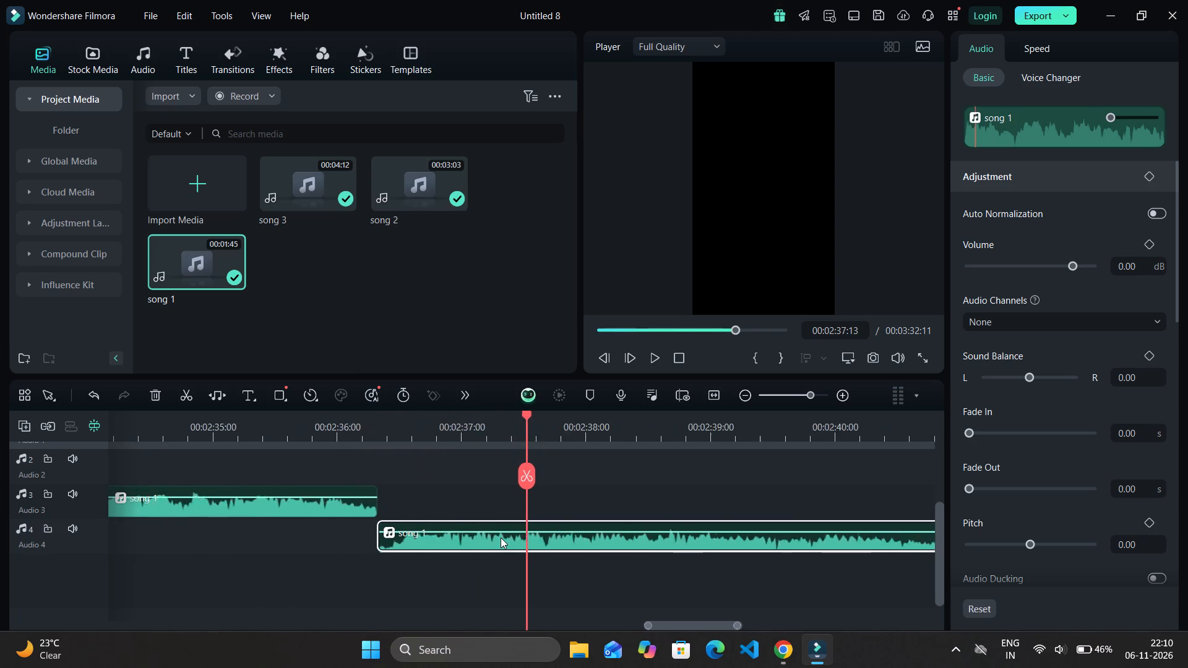
pyautogui.keyDown('ctrl'); pyautogui.scroll(3, 501, 537); pyautogui.keyUp('ctrl')
pyautogui.moveTo(402, 546); pyautogui.dragTo(376, 543)
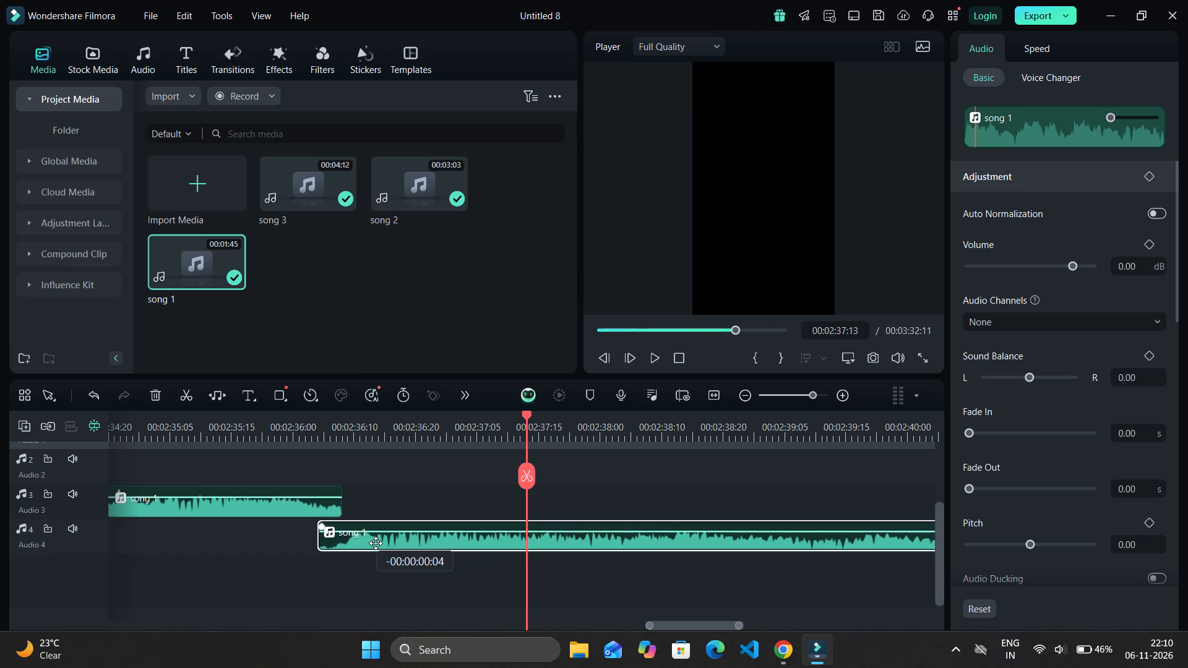
pyautogui.moveTo(376, 543); pyautogui.dragTo(378, 542)
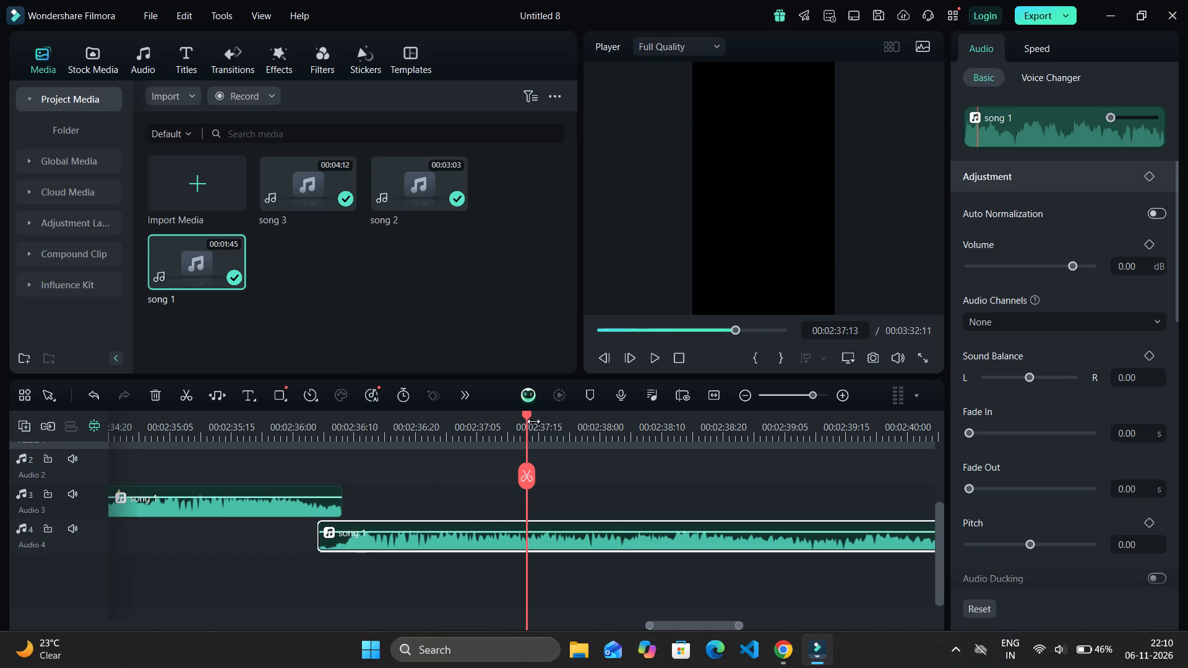
pyautogui.moveTo(528, 421); pyautogui.dragTo(242, 505)
pyautogui.press('space')
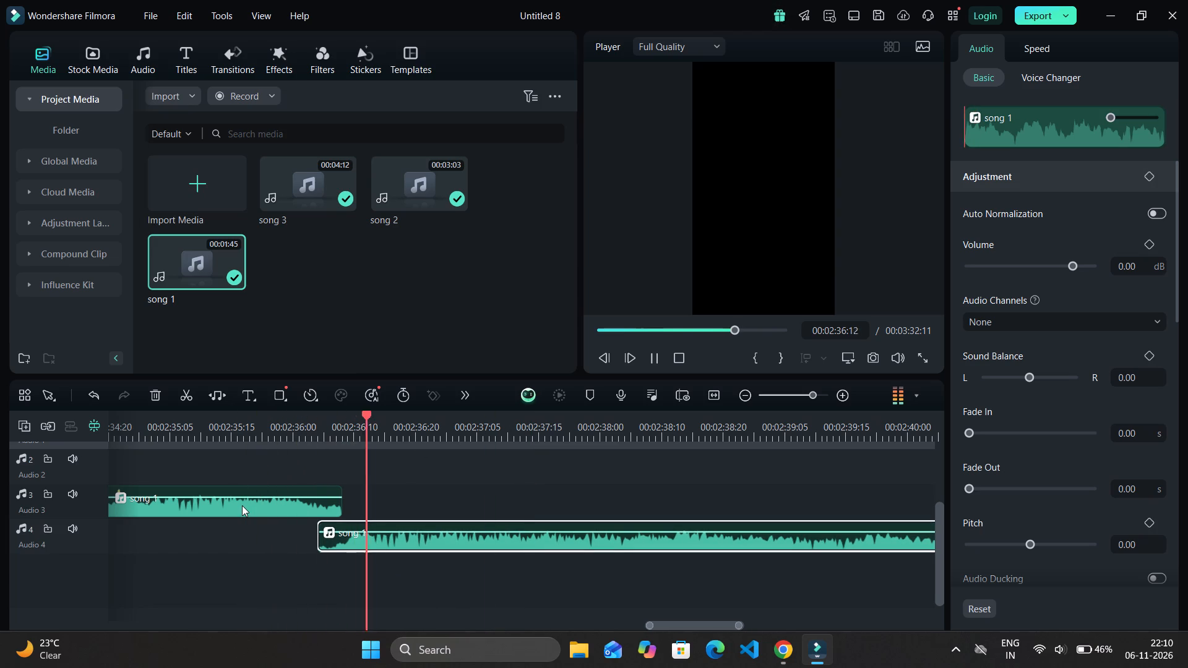
pyautogui.press('space')
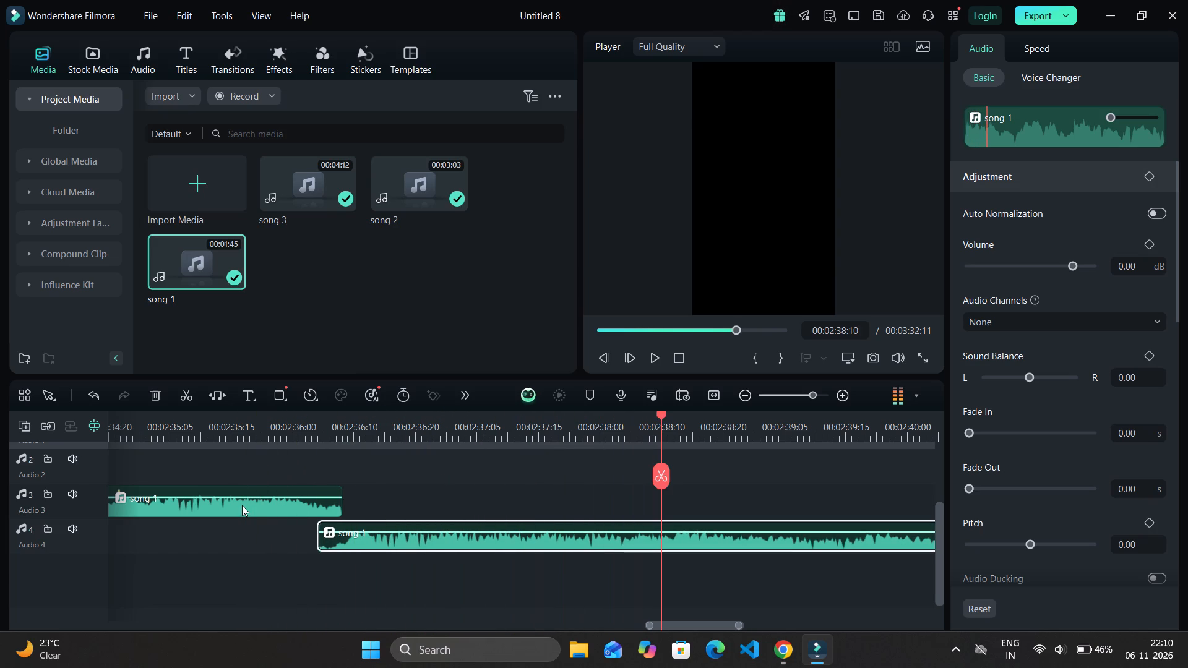
# Nudge the Audio 4 song 1 segment earlier to about 00:02:36:02 and play the transition from 00:02:35:23.
pyautogui.click(340, 505)
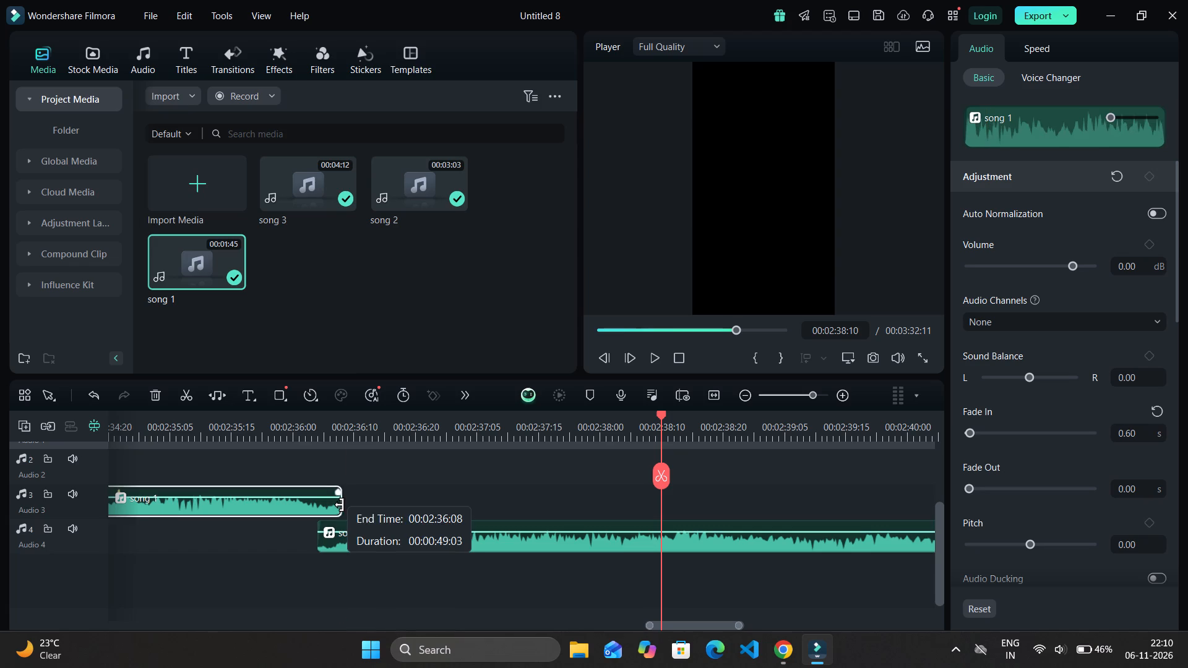
pyautogui.keyDown('ctrl'); pyautogui.scroll(9, 337, 502); pyautogui.keyUp('ctrl')
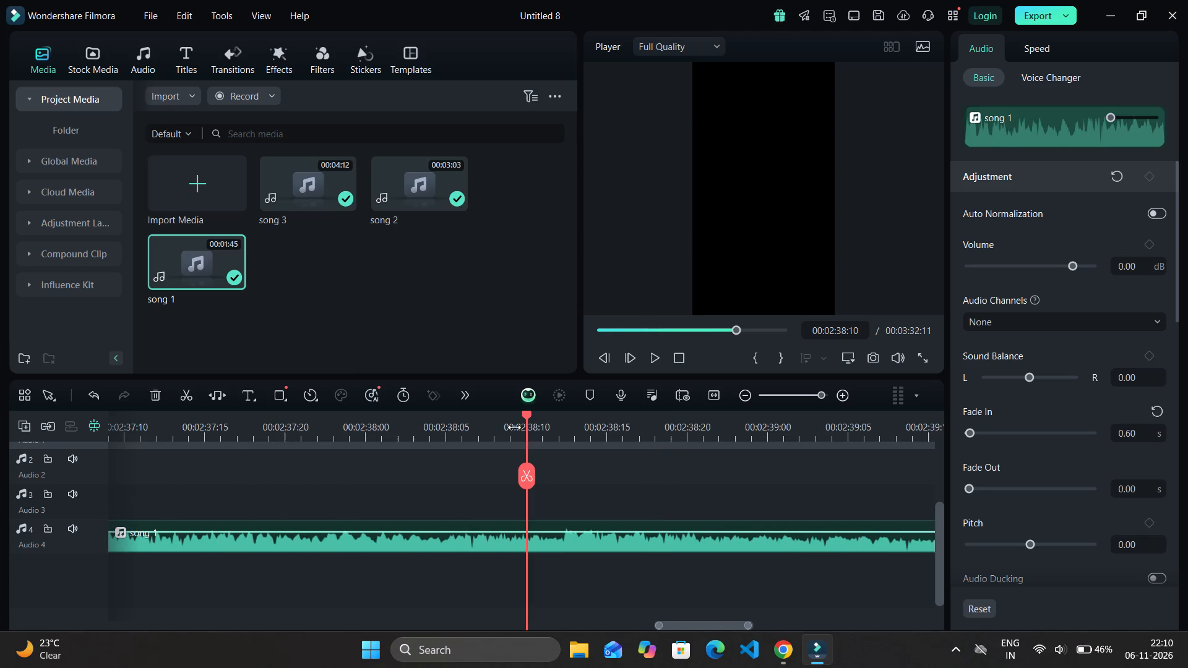
pyautogui.moveTo(528, 412); pyautogui.dragTo(139, 523)
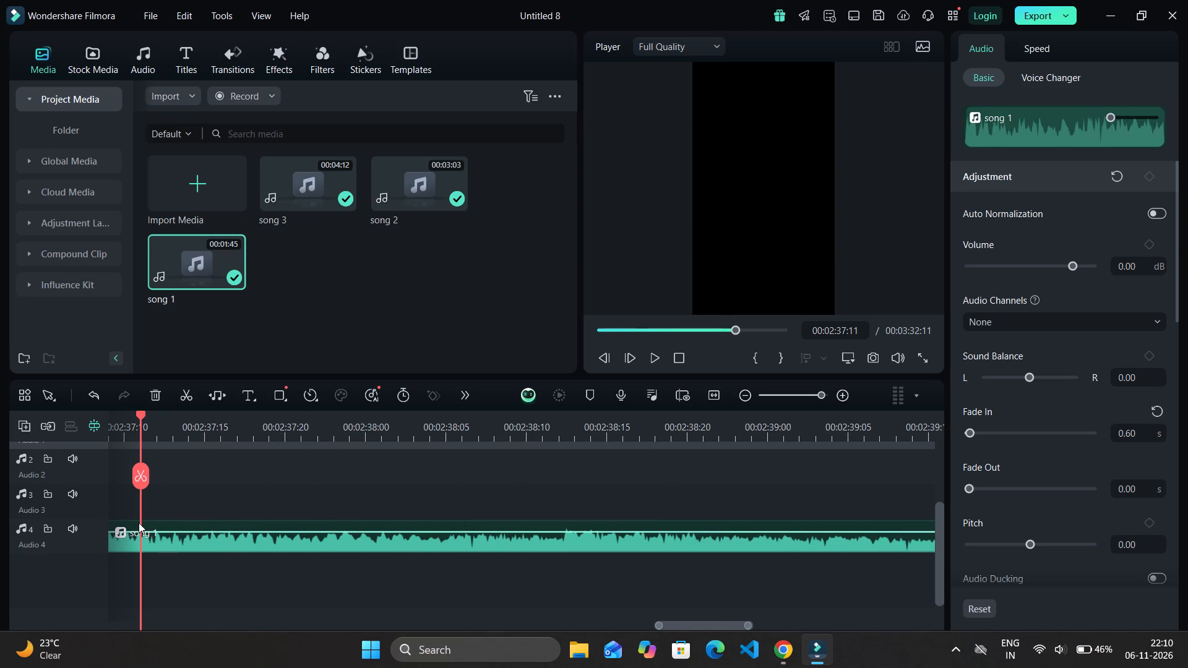
pyautogui.moveTo(139, 523); pyautogui.dragTo(85, 536)
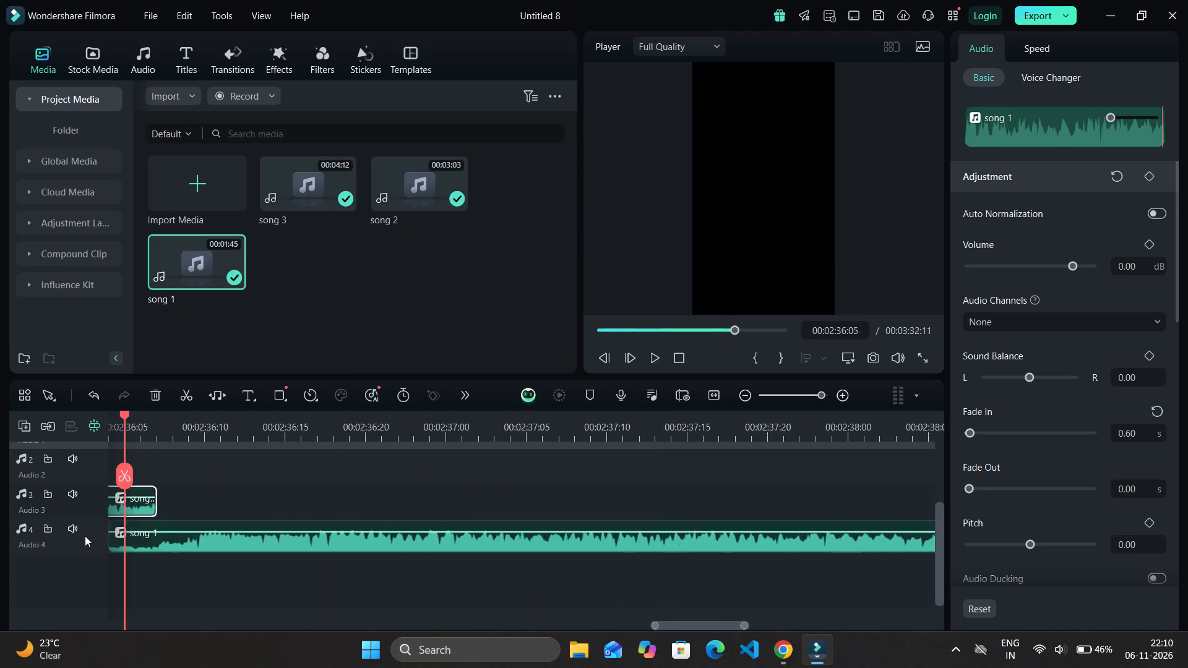
pyautogui.moveTo(85, 536); pyautogui.dragTo(86, 534)
pyautogui.moveTo(281, 544); pyautogui.dragTo(269, 547)
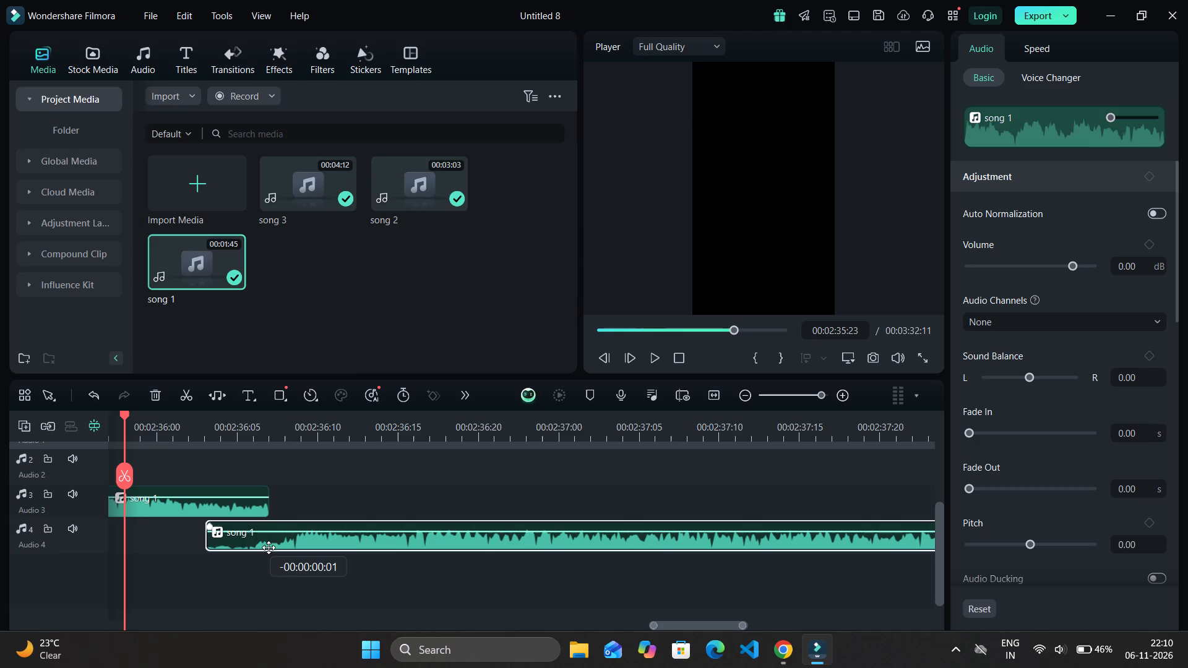
pyautogui.moveTo(269, 547); pyautogui.dragTo(259, 547)
pyautogui.scroll(-7, 259, 547)
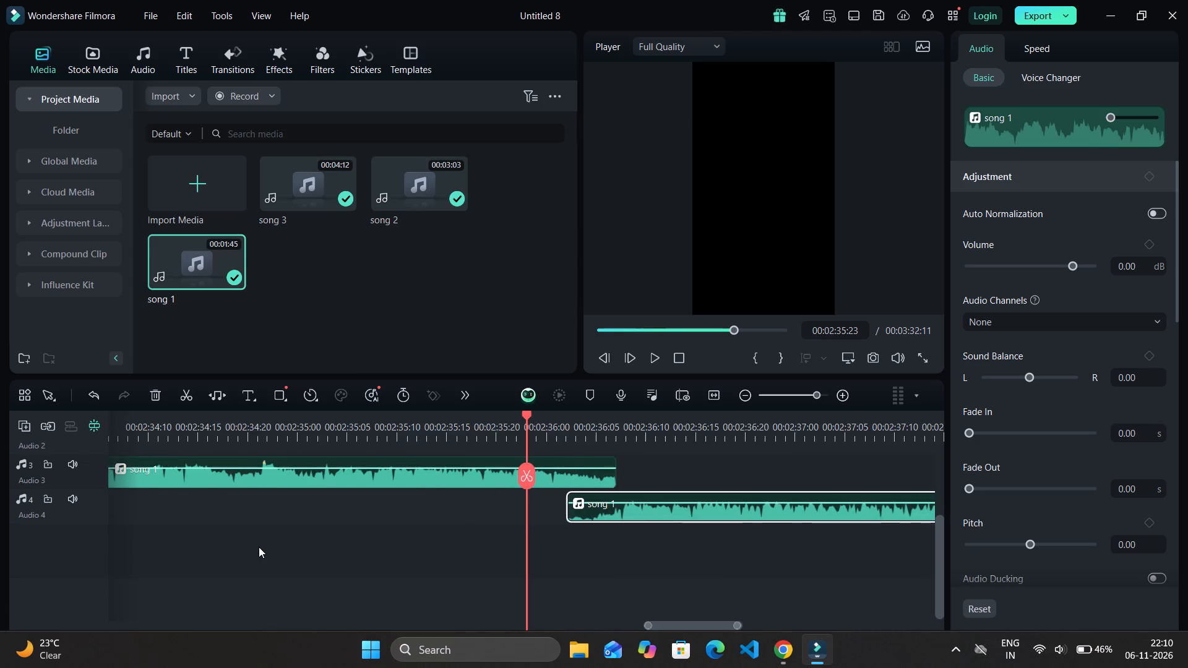
pyautogui.keyDown('ctrl'); pyautogui.scroll(-7, 259, 547); pyautogui.keyUp('ctrl')
pyautogui.press('space')
pyautogui.press('space')
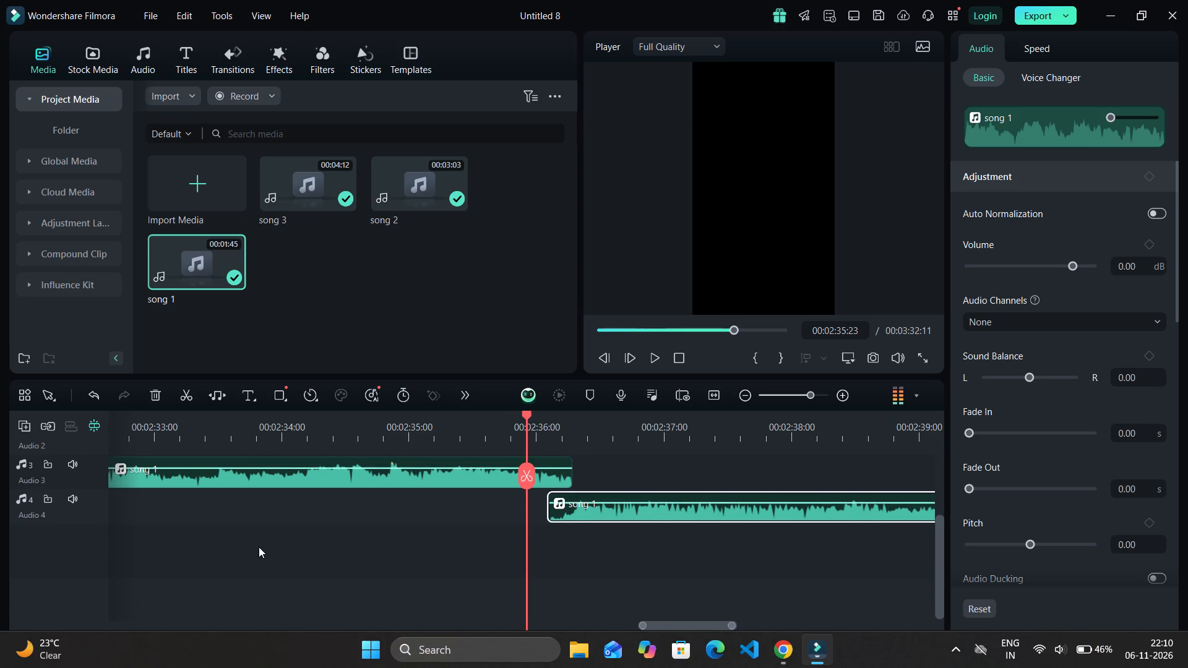
pyautogui.press('space')
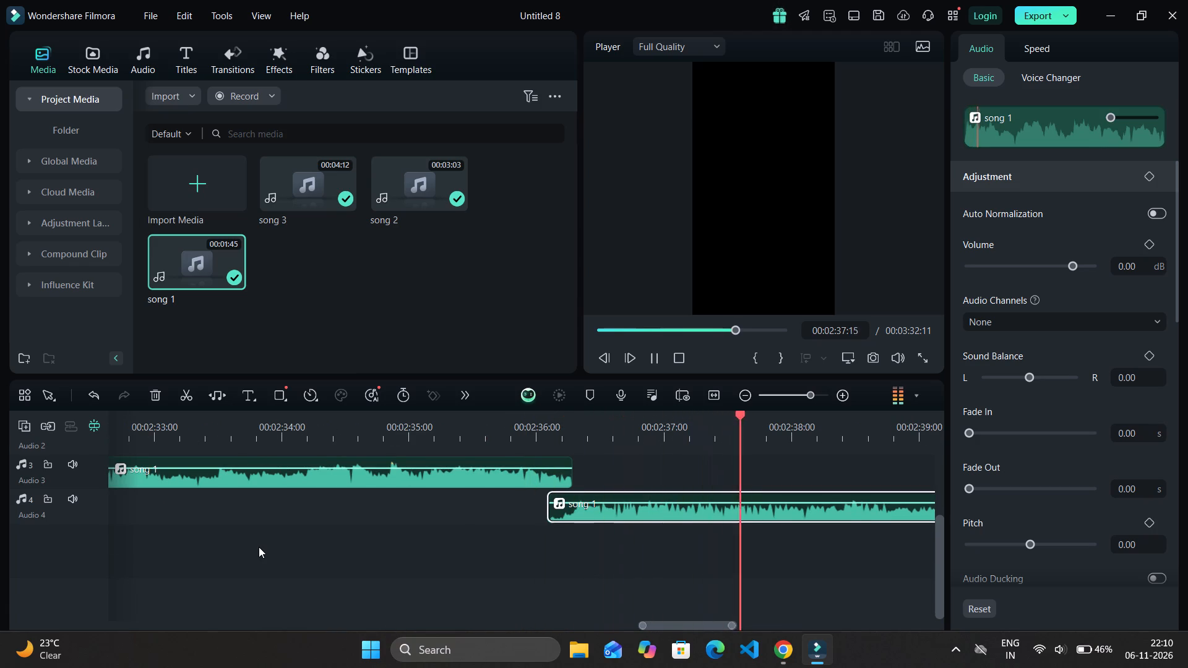
# Trim the end of the Black video clip to 00:02:54:07, matching the end of the song 1 segment on Audio 4.
pyautogui.keyDown('ctrl'); pyautogui.scroll(-6, 259, 547); pyautogui.keyUp('ctrl')
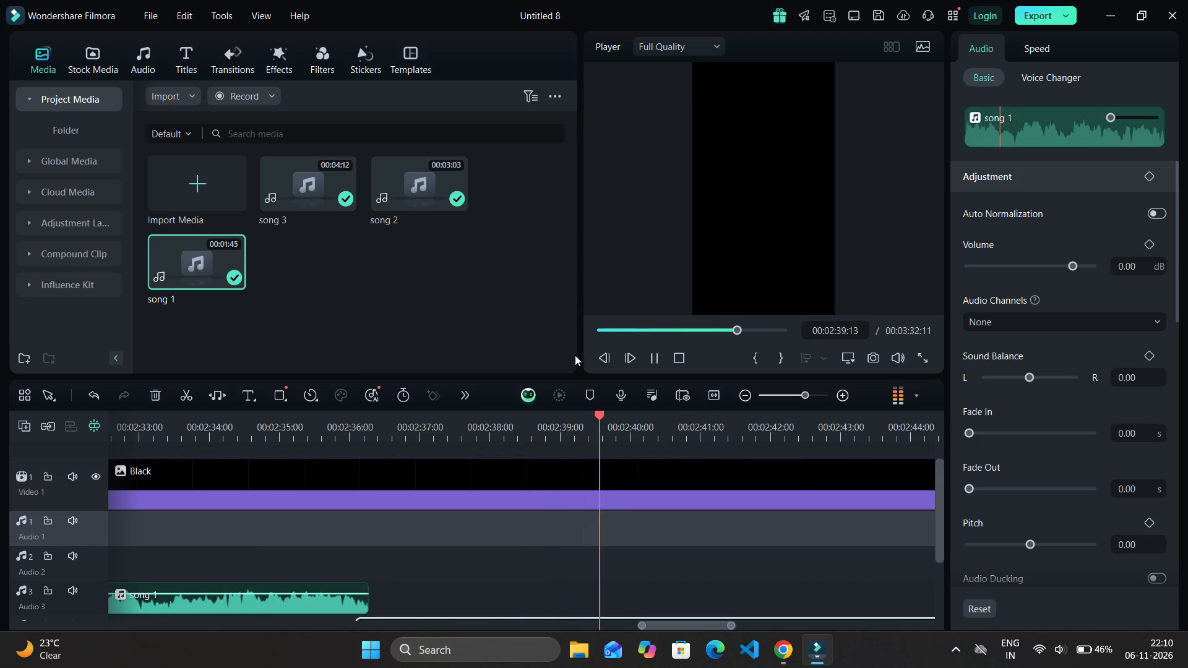
pyautogui.keyDown('ctrl'); pyautogui.scroll(-7, 599, 332); pyautogui.keyUp('ctrl')
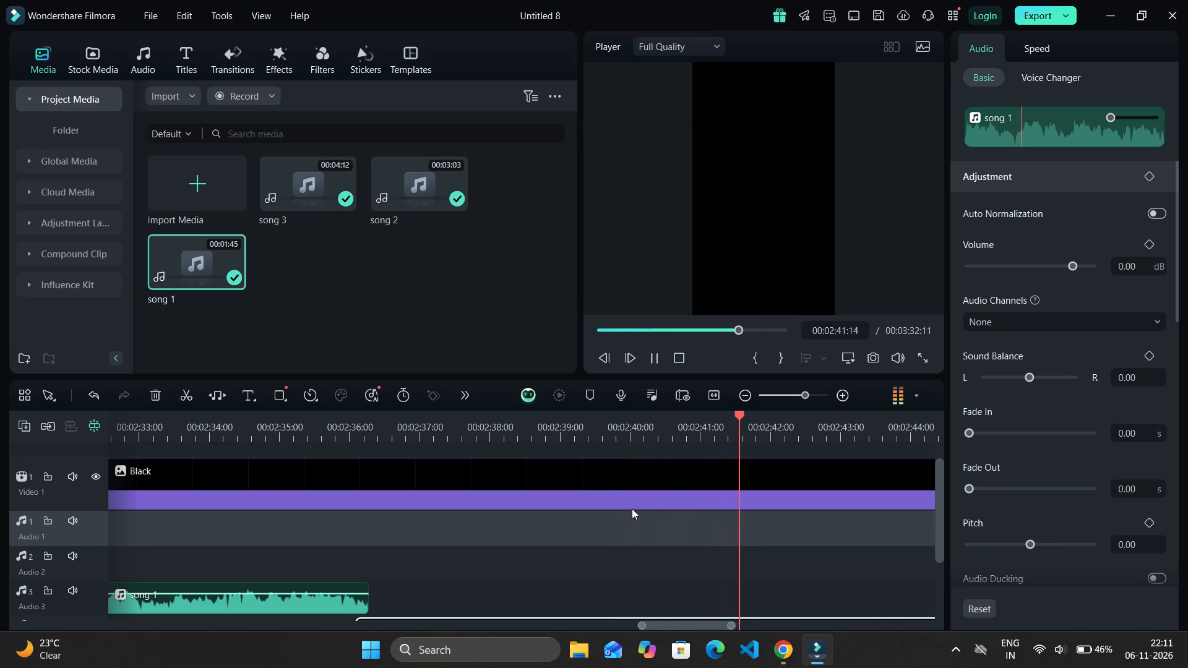
pyautogui.keyDown('ctrl'); pyautogui.scroll(-16, 632, 513); pyautogui.keyUp('ctrl')
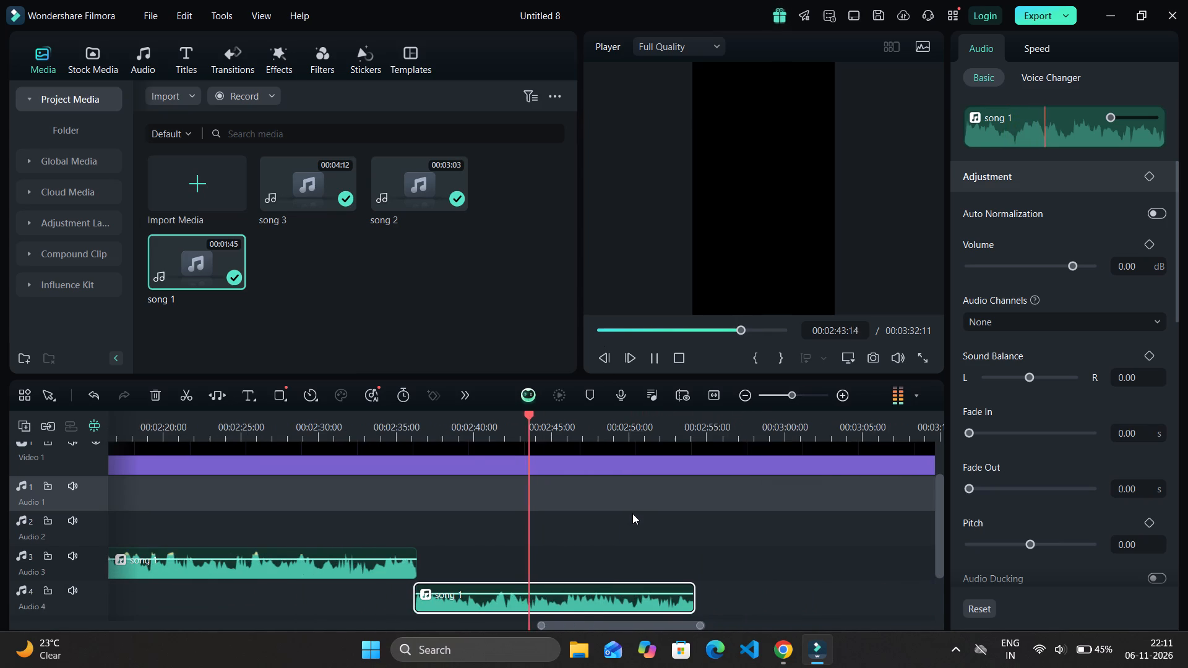
pyautogui.keyDown('ctrl'); pyautogui.scroll(-10, 632, 513); pyautogui.keyUp('ctrl')
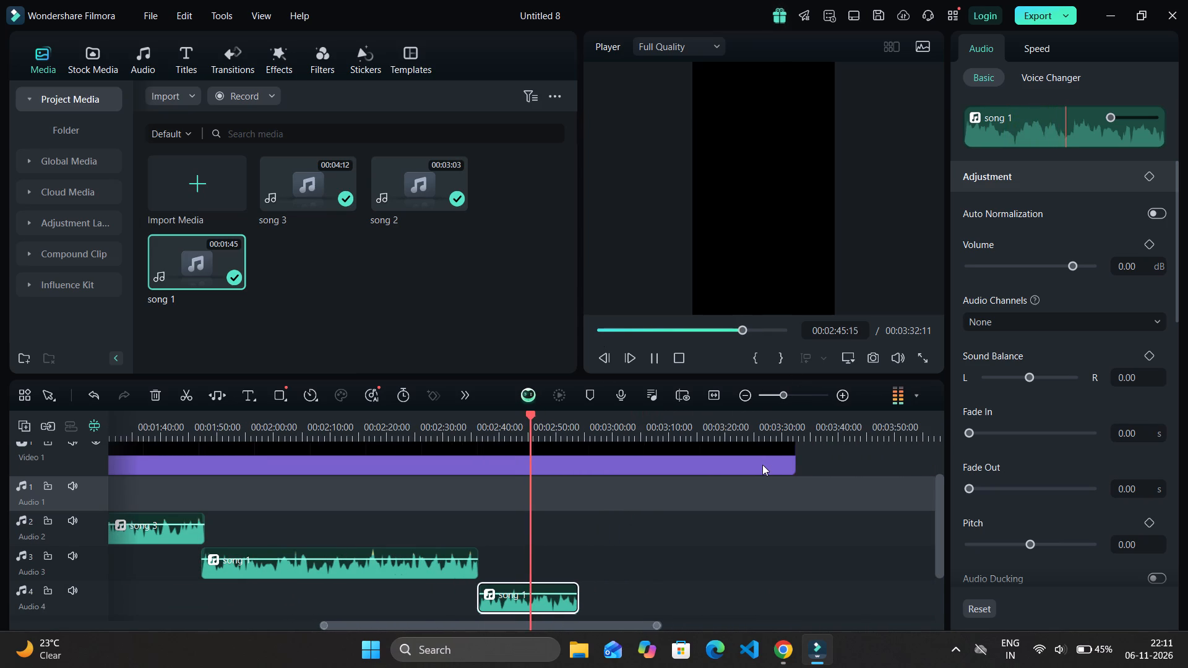
pyautogui.click(762, 465)
pyautogui.moveTo(790, 455); pyautogui.dragTo(606, 565)
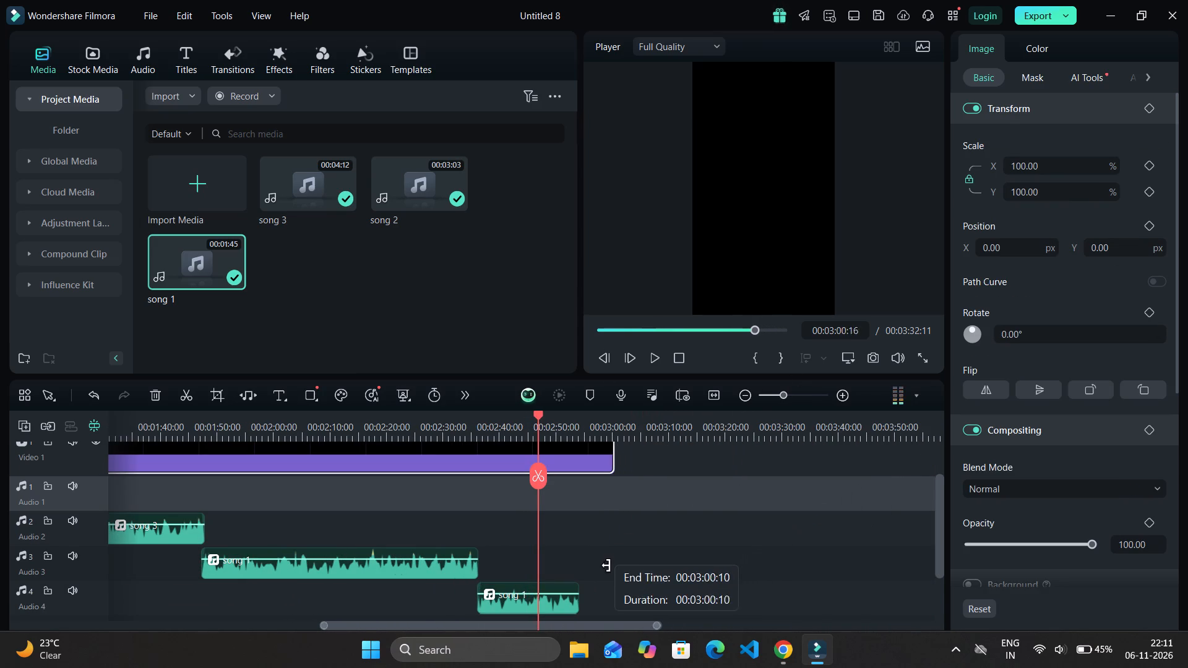
pyautogui.moveTo(606, 565); pyautogui.dragTo(575, 593)
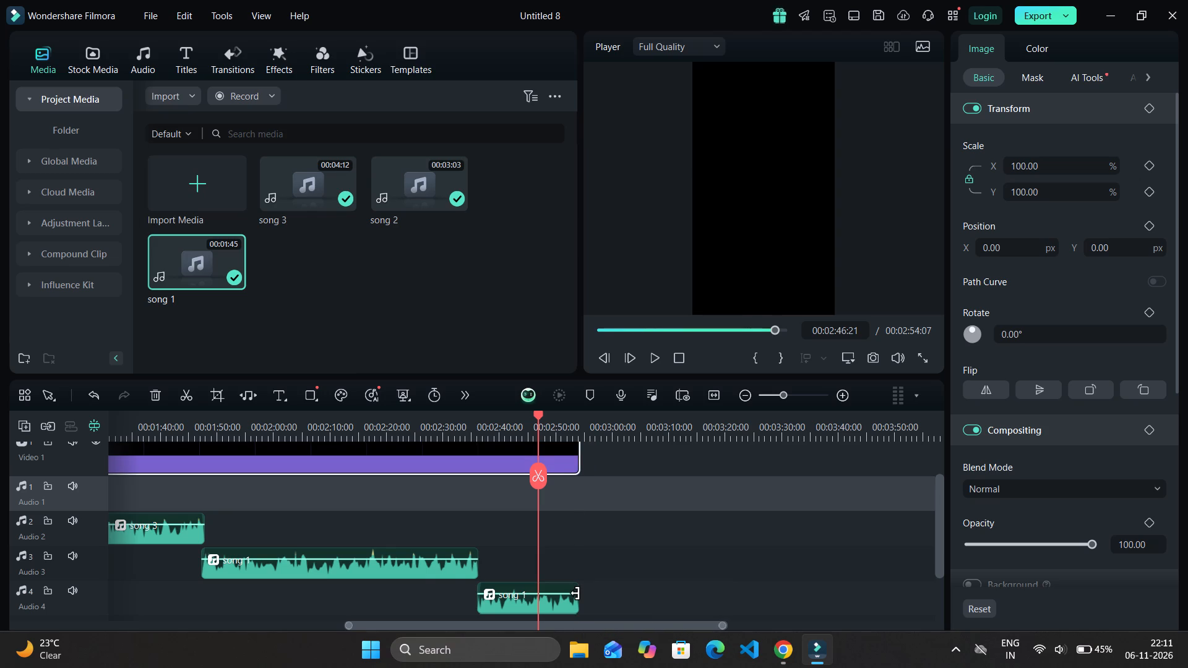
# Return the playhead to the start of the timeline and play the full mix.
pyautogui.keyDown('ctrl'); pyautogui.scroll(-4, 575, 593); pyautogui.keyUp('ctrl')
pyautogui.moveTo(528, 420); pyautogui.dragTo(410, 464)
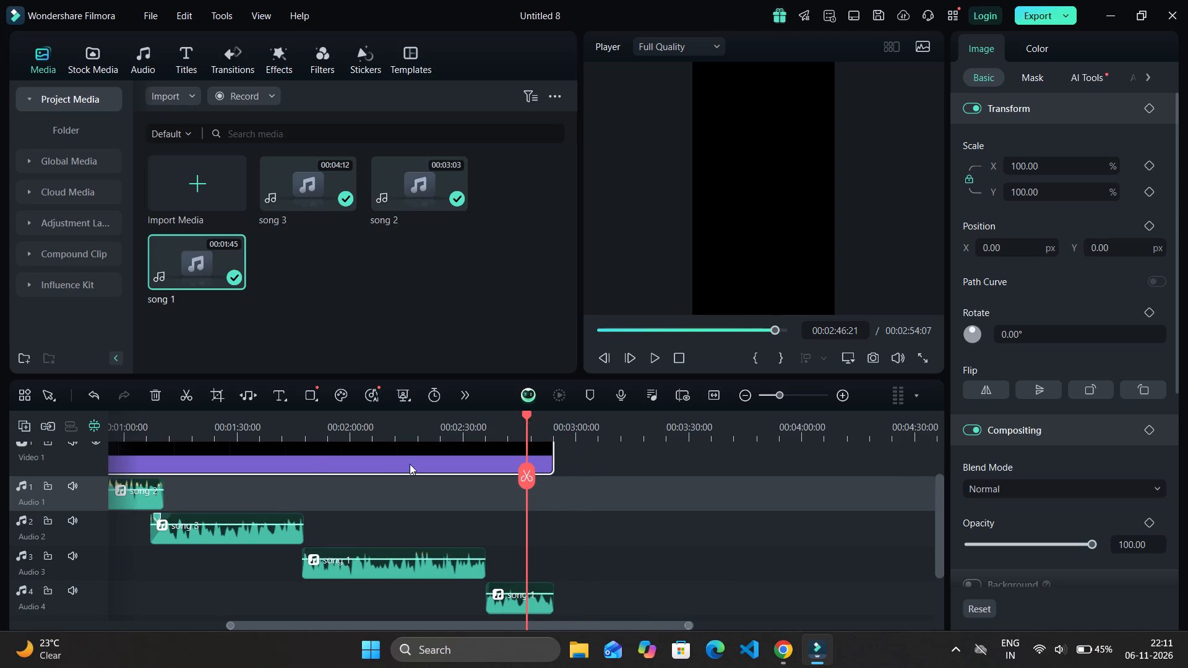
pyautogui.moveTo(410, 464); pyautogui.dragTo(2, 667)
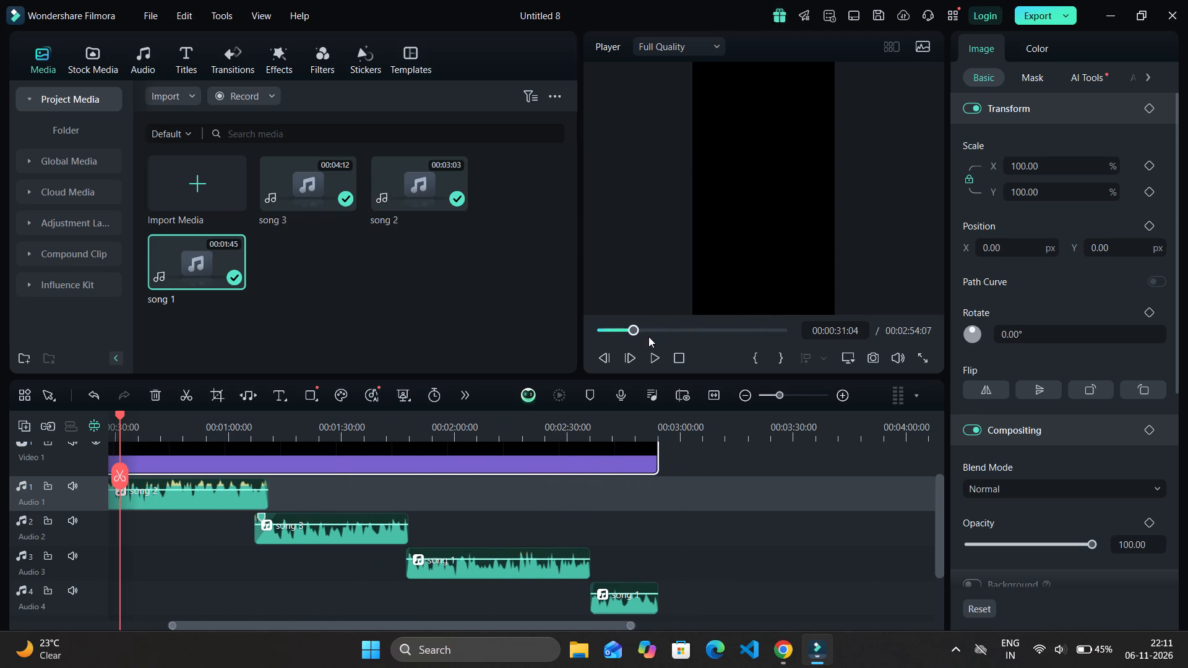
pyautogui.moveTo(635, 330); pyautogui.dragTo(468, 377)
pyautogui.press('space')
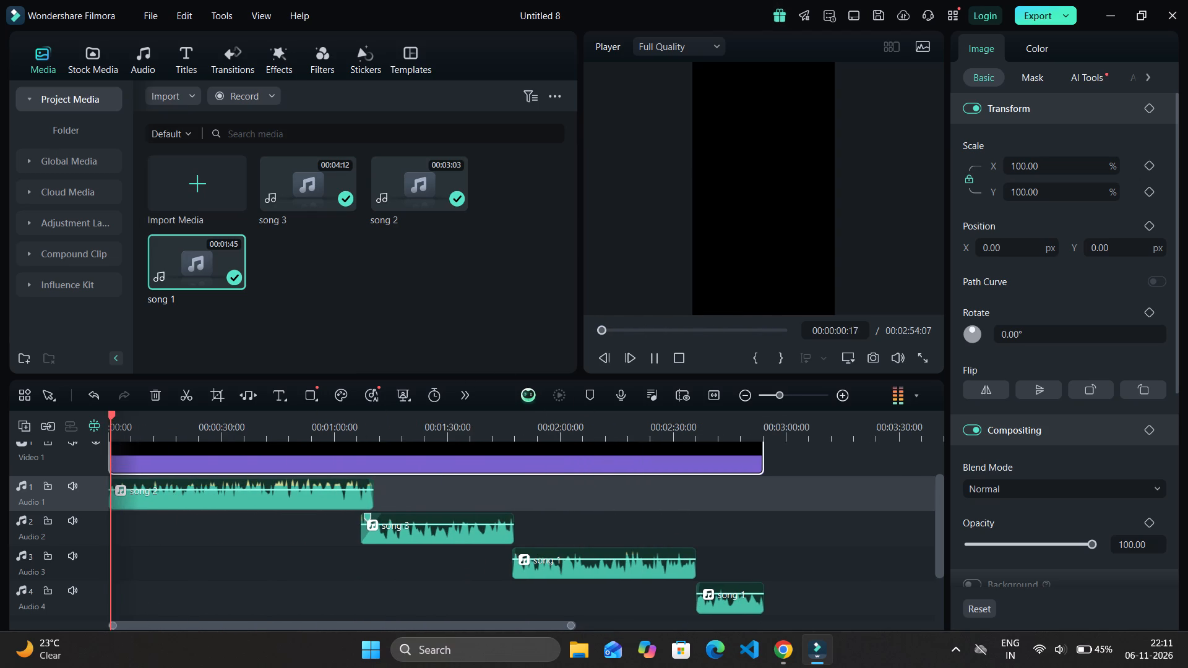
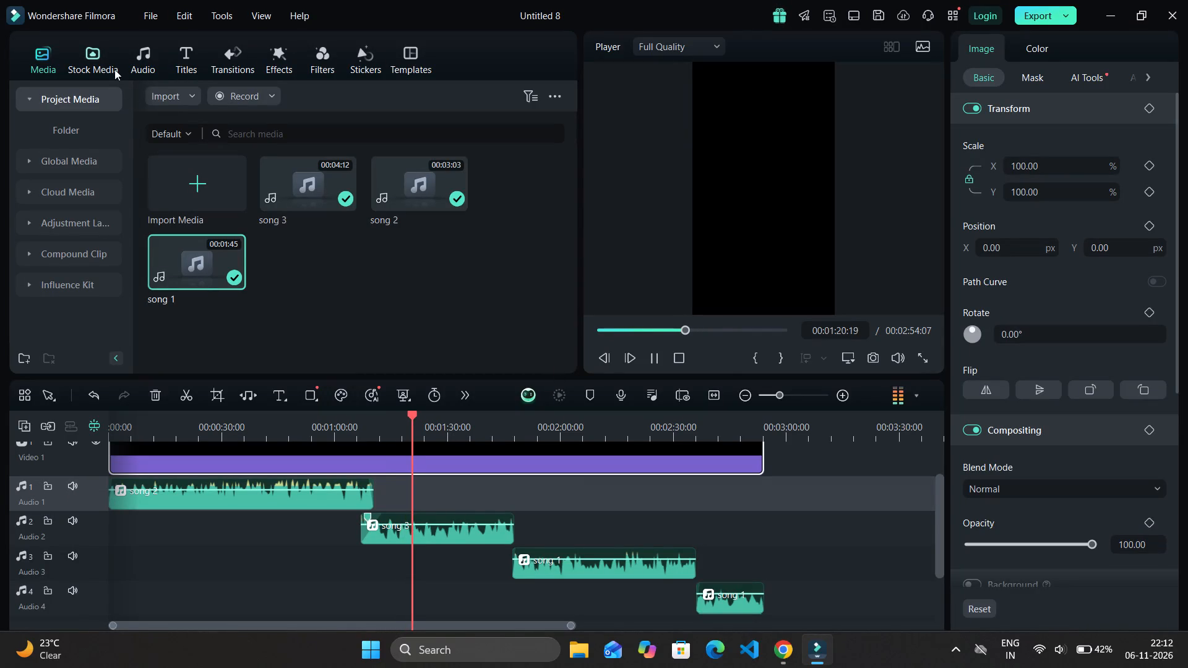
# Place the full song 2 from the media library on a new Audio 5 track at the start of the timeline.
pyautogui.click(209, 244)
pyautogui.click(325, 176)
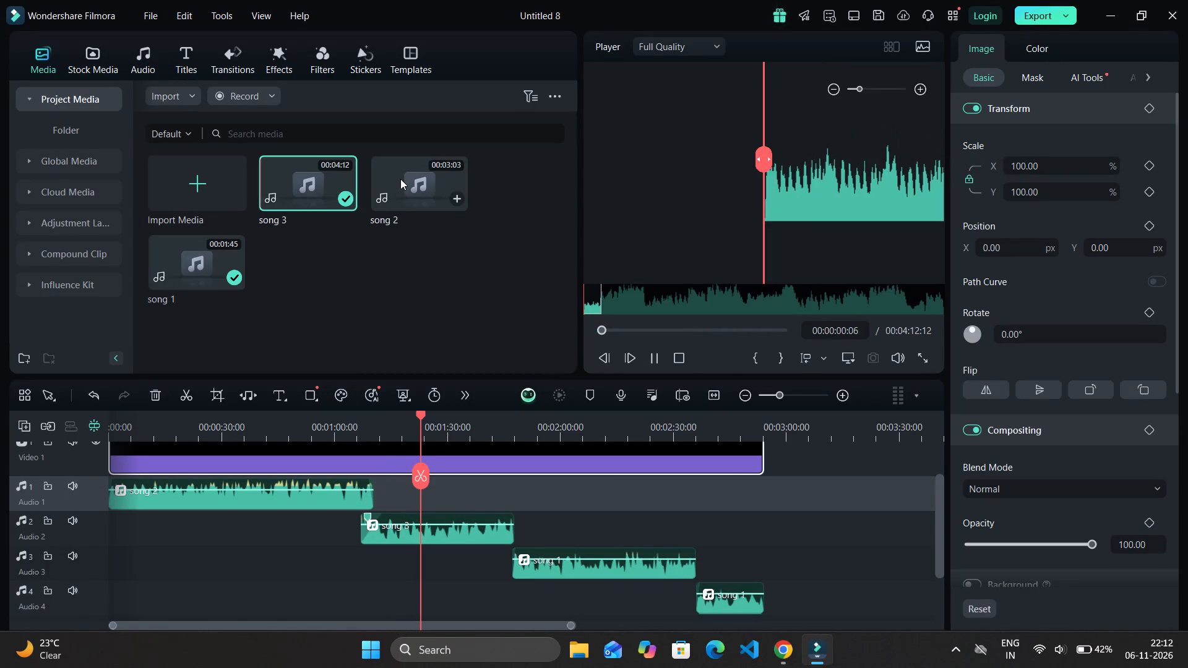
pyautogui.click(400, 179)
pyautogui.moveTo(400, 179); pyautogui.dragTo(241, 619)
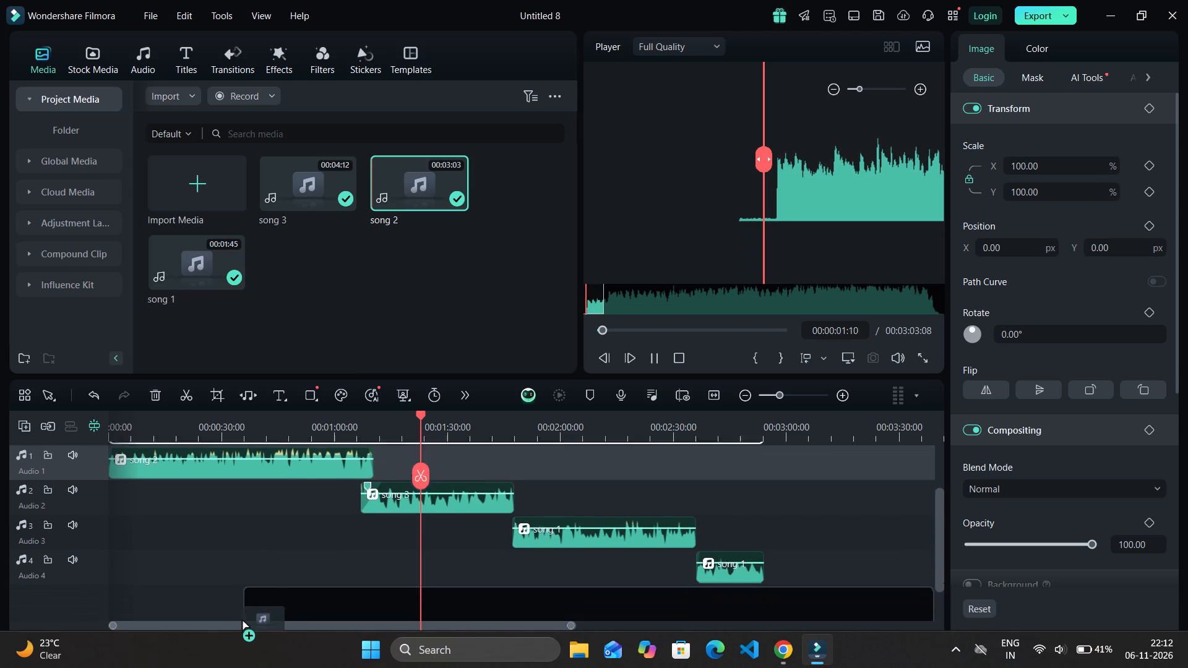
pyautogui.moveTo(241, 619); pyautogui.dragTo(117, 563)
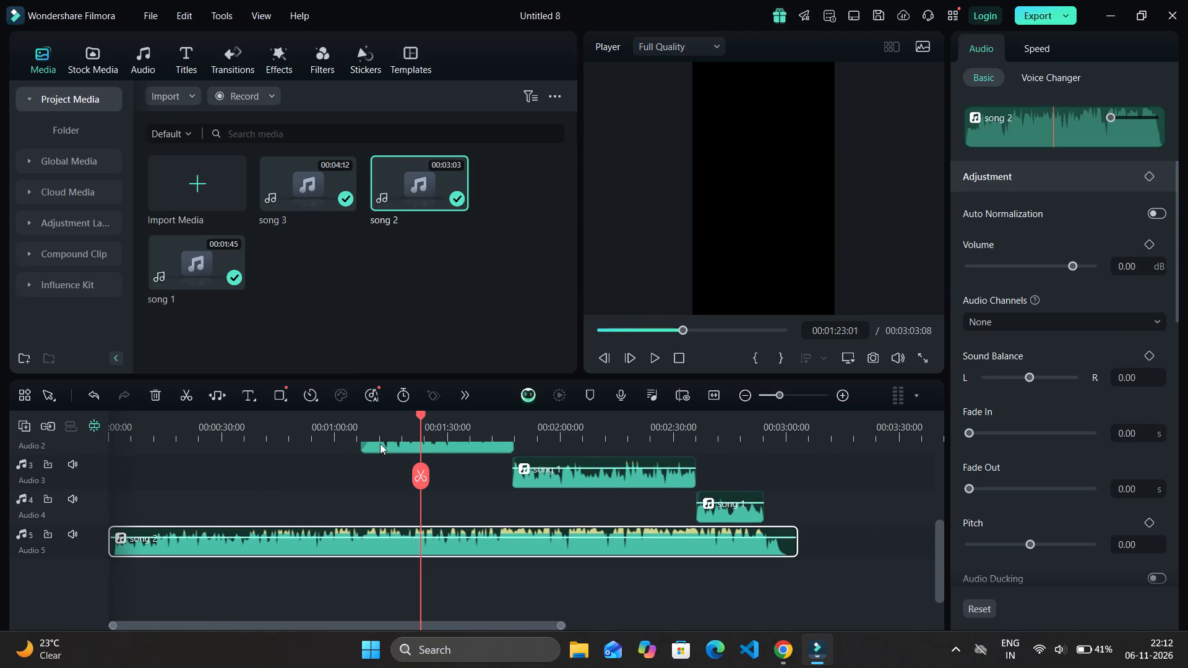
# Play song 2 on Audio 5 from about 00:00:13.
pyautogui.moveTo(421, 414); pyautogui.dragTo(137, 512)
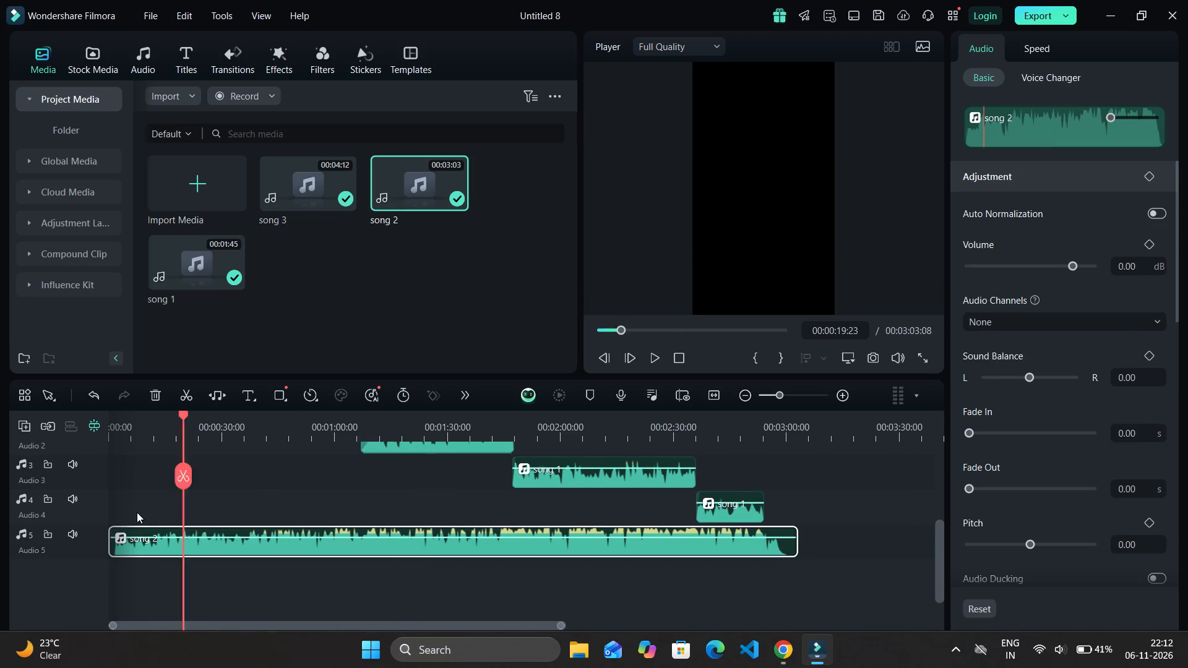
pyautogui.moveTo(137, 512); pyautogui.dragTo(153, 510)
pyautogui.keyDown('ctrl'); pyautogui.scroll(9, 153, 510); pyautogui.keyUp('ctrl')
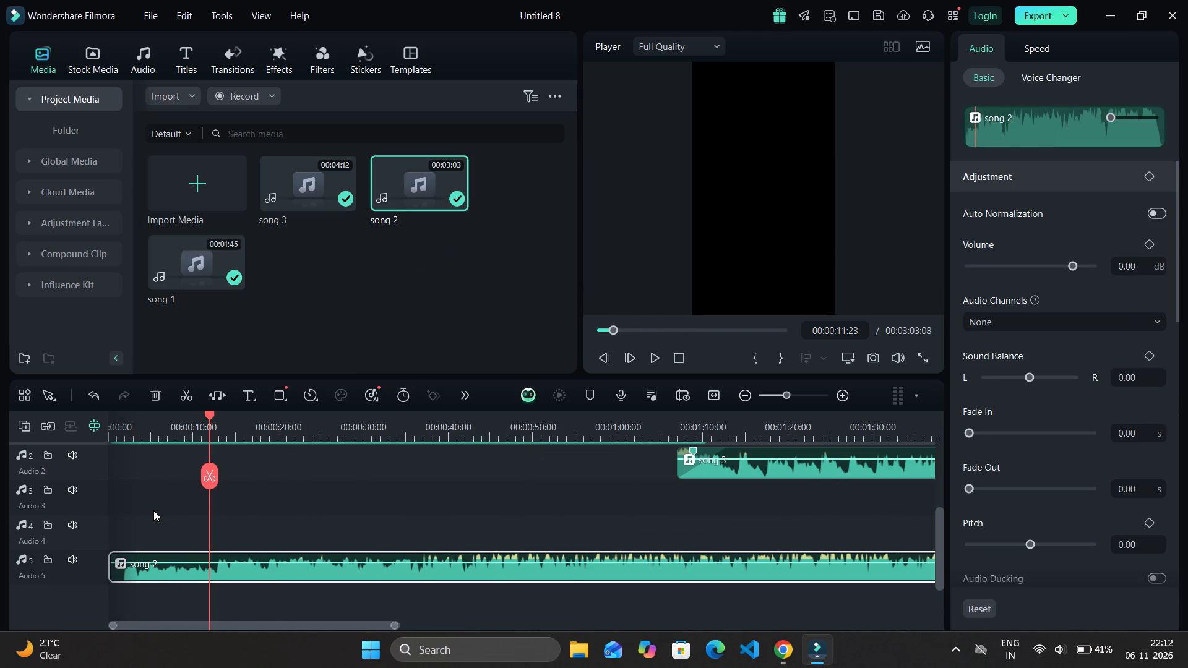
pyautogui.moveTo(207, 409); pyautogui.dragTo(212, 416)
pyautogui.moveTo(212, 416); pyautogui.dragTo(222, 419)
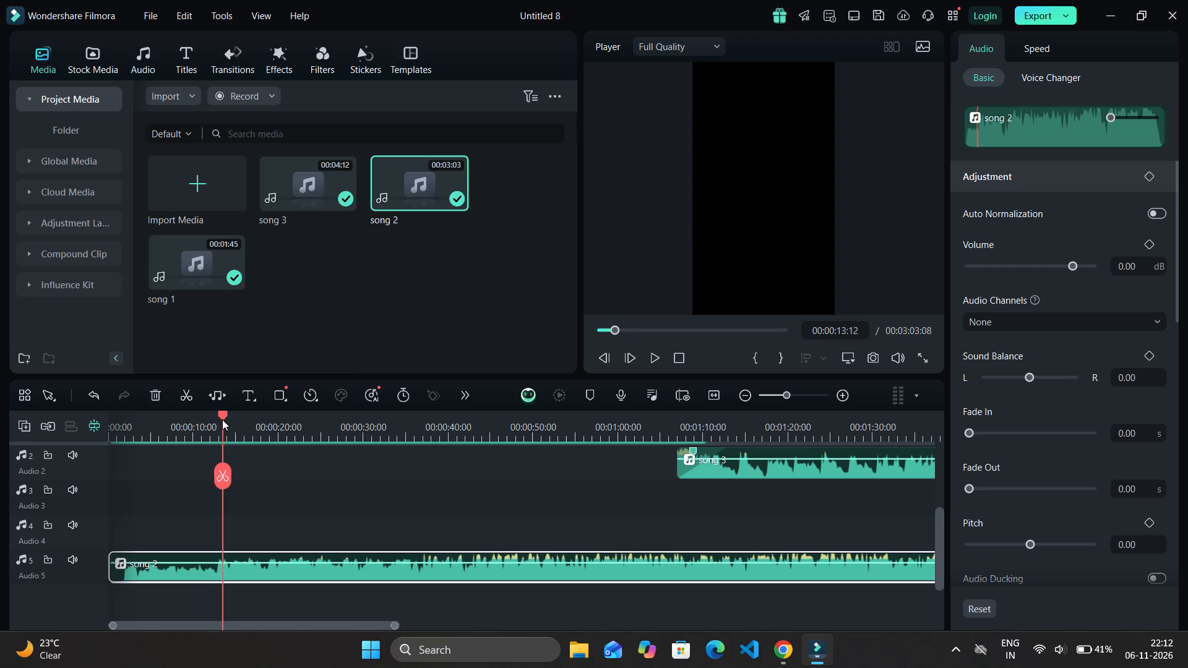
pyautogui.moveTo(222, 419); pyautogui.dragTo(219, 421)
pyautogui.press('space')
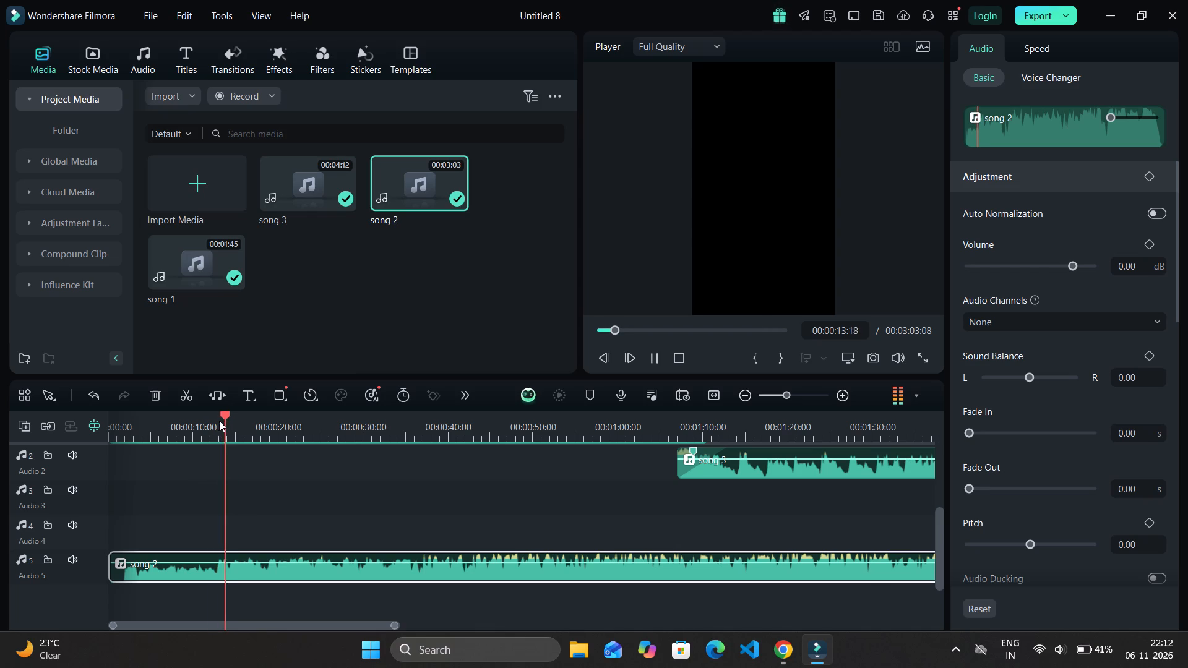
pyautogui.press('space')
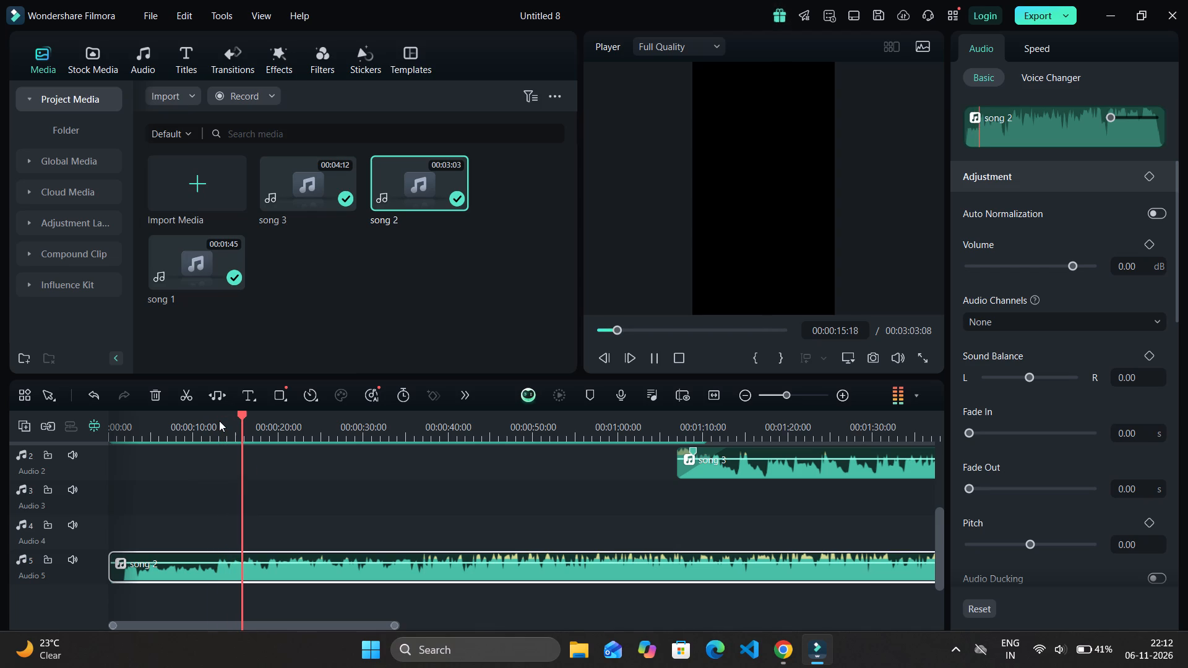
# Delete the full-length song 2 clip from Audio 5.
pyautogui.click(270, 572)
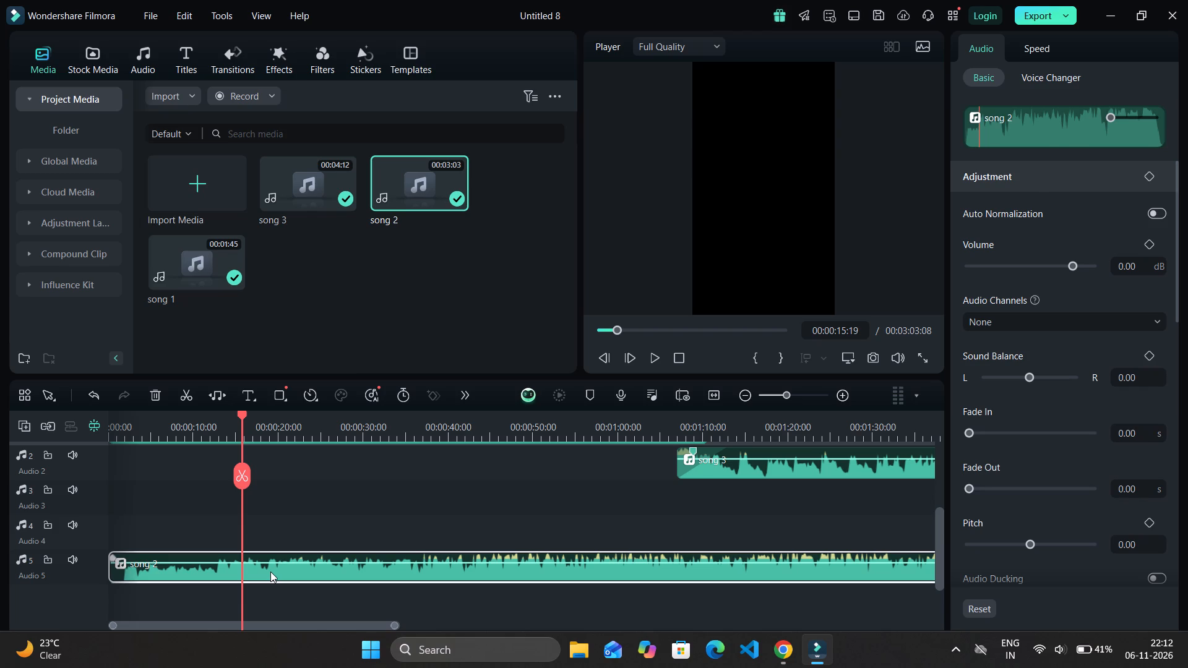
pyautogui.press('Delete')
# Return the playhead to the start of the timeline and briefly play the opening of the mix.
pyautogui.moveTo(242, 419); pyautogui.dragTo(186, 438)
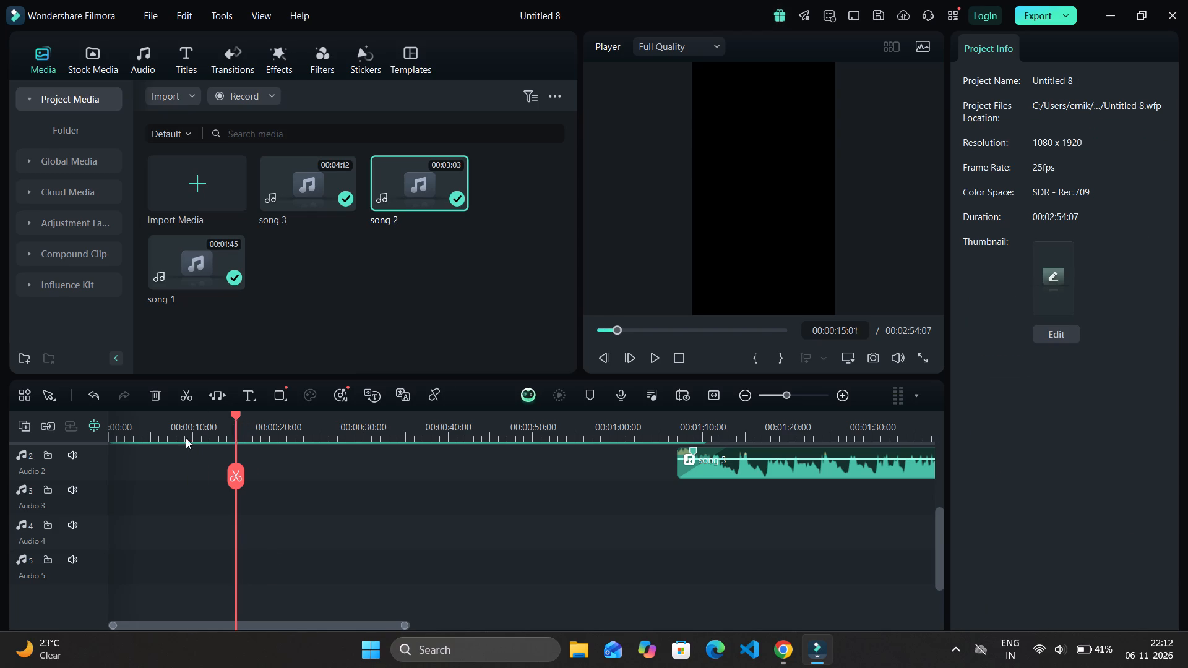
pyautogui.moveTo(186, 438); pyautogui.dragTo(12, 472)
pyautogui.press('space')
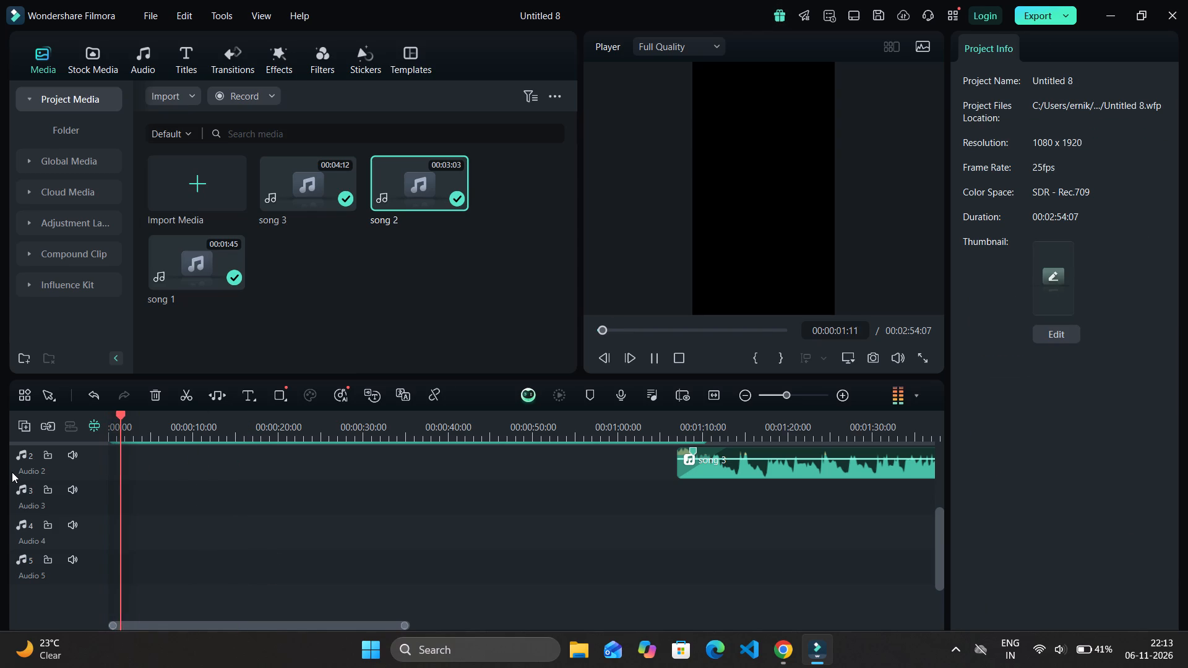
pyautogui.press('space')
pyautogui.keyDown('ctrl'); pyautogui.scroll(-10, 12, 472); pyautogui.keyUp('ctrl')
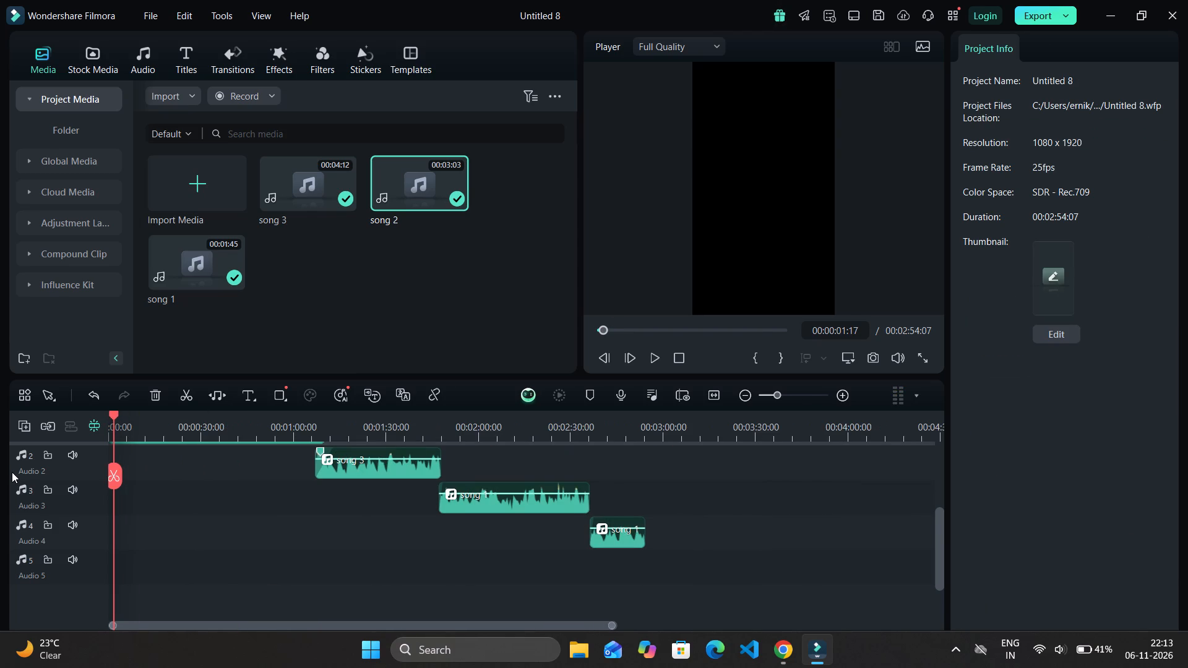
# Save the project.
pyautogui.click(1053, 12)
pyautogui.hotkey('ctrl', 's')
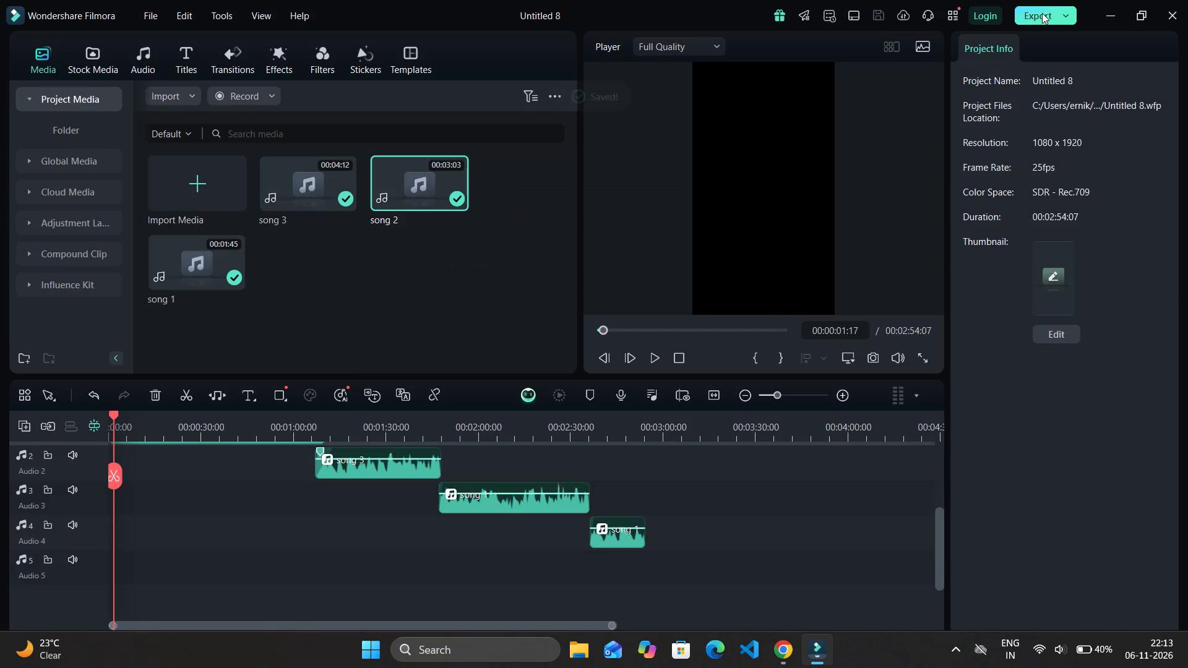
# Export the mix locally as an MP3 named "ritz di final entry song", matching the project settings.
pyautogui.click(1038, 17)
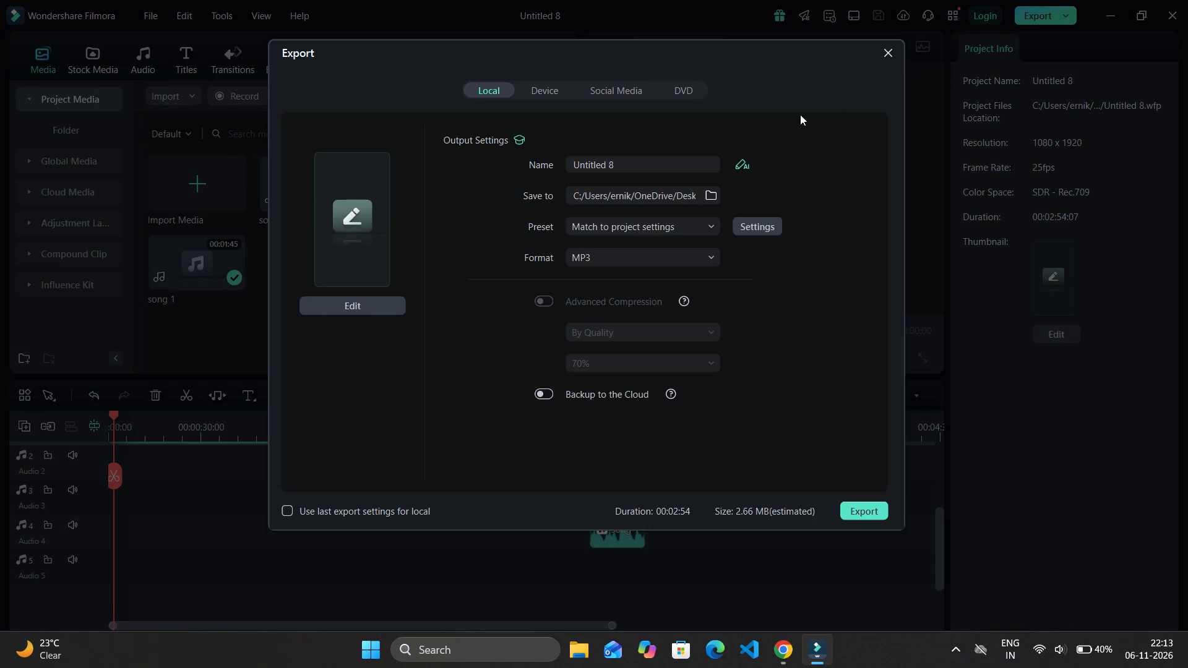
pyautogui.click(619, 169)
pyautogui.hotkey('ctrl', 'a')
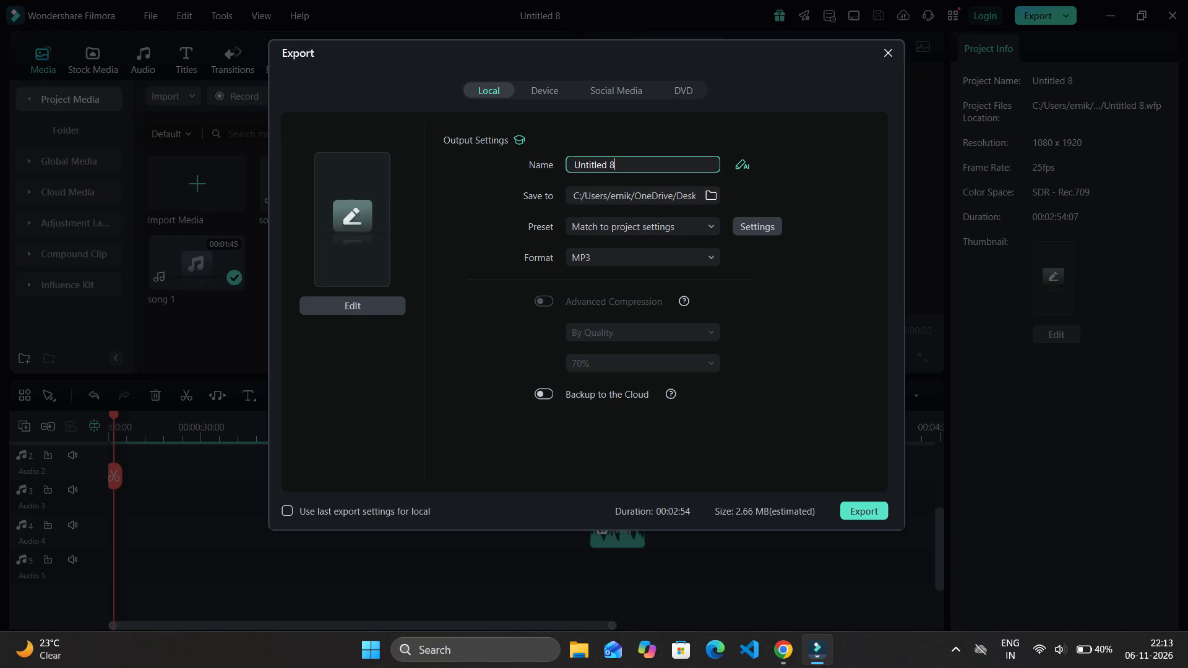
pyautogui.write('ritx')
pyautogui.press('space')
pyautogui.press('BackSpace')
pyautogui.press('BackSpace')
pyautogui.write('z di final')
pyautogui.press('space')
pyautogui.write('entry')
pyautogui.press('space')
pyautogui.write('song')
pyautogui.press('Return')
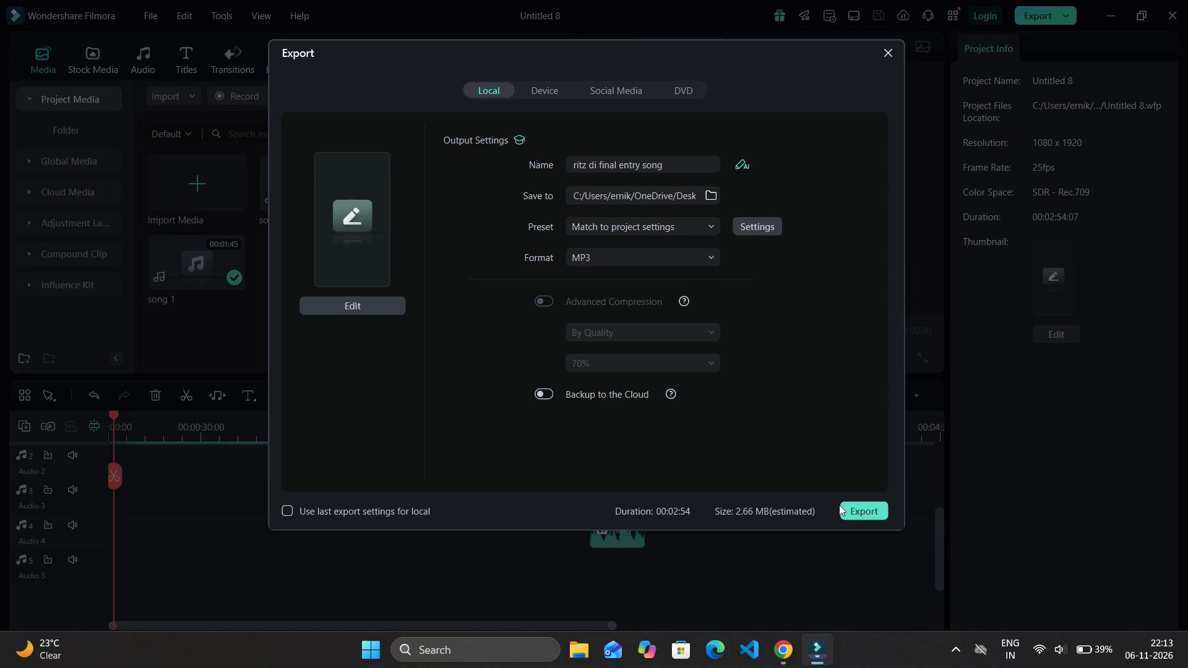
pyautogui.click(839, 505)
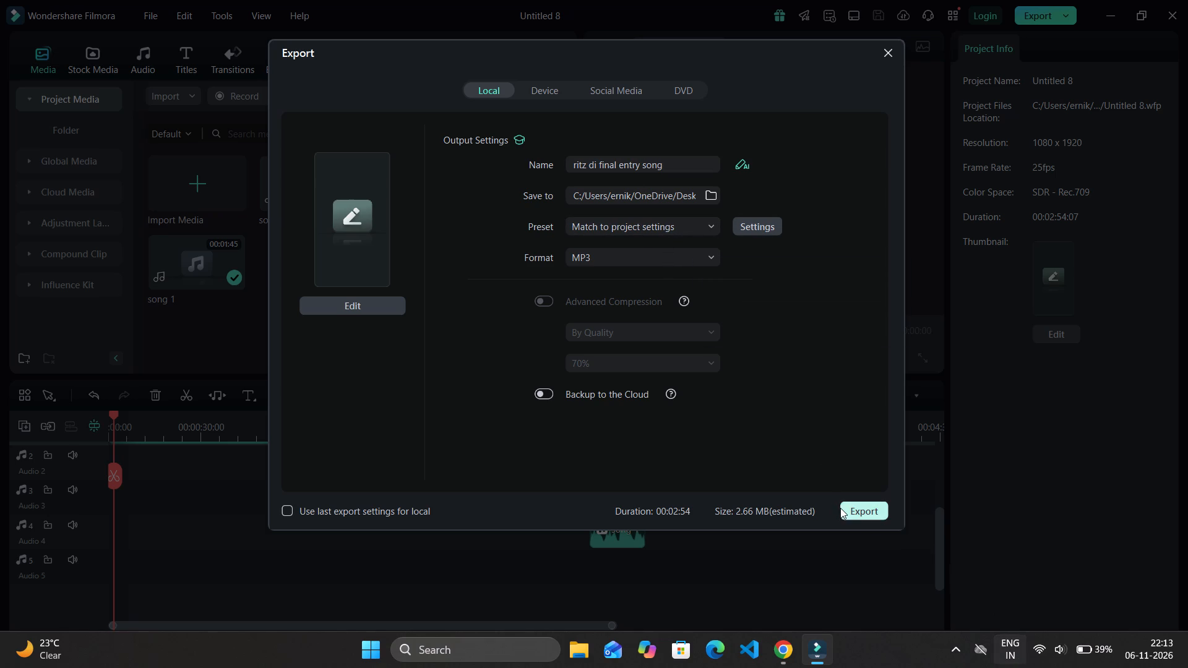
pyautogui.click(841, 507)
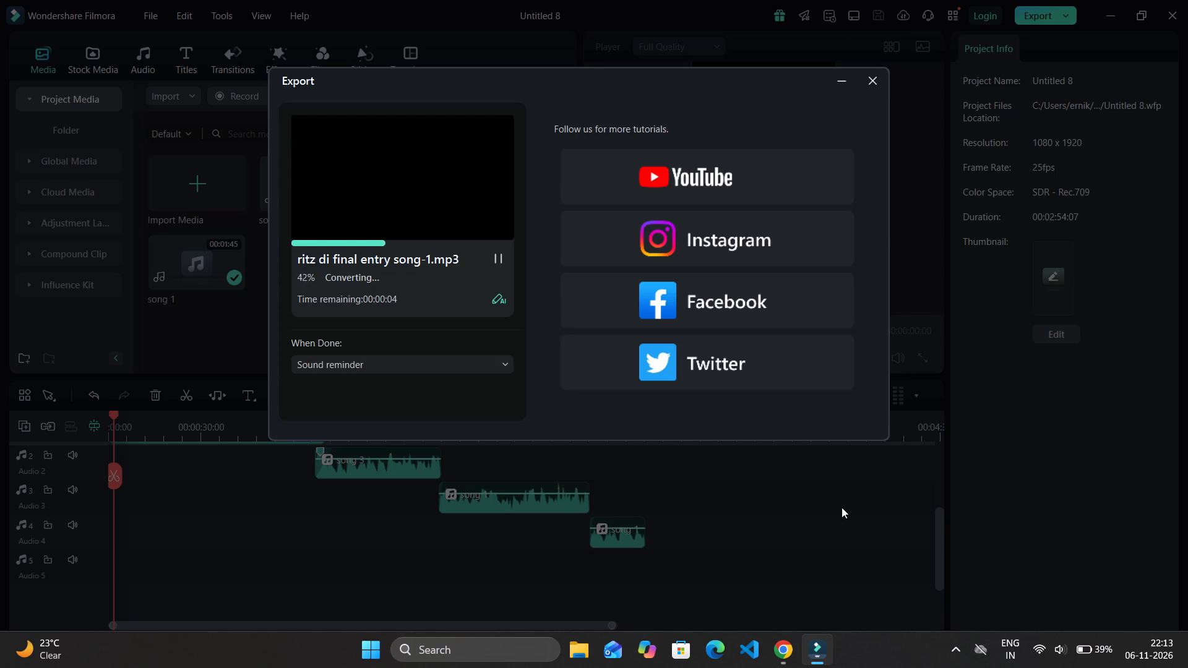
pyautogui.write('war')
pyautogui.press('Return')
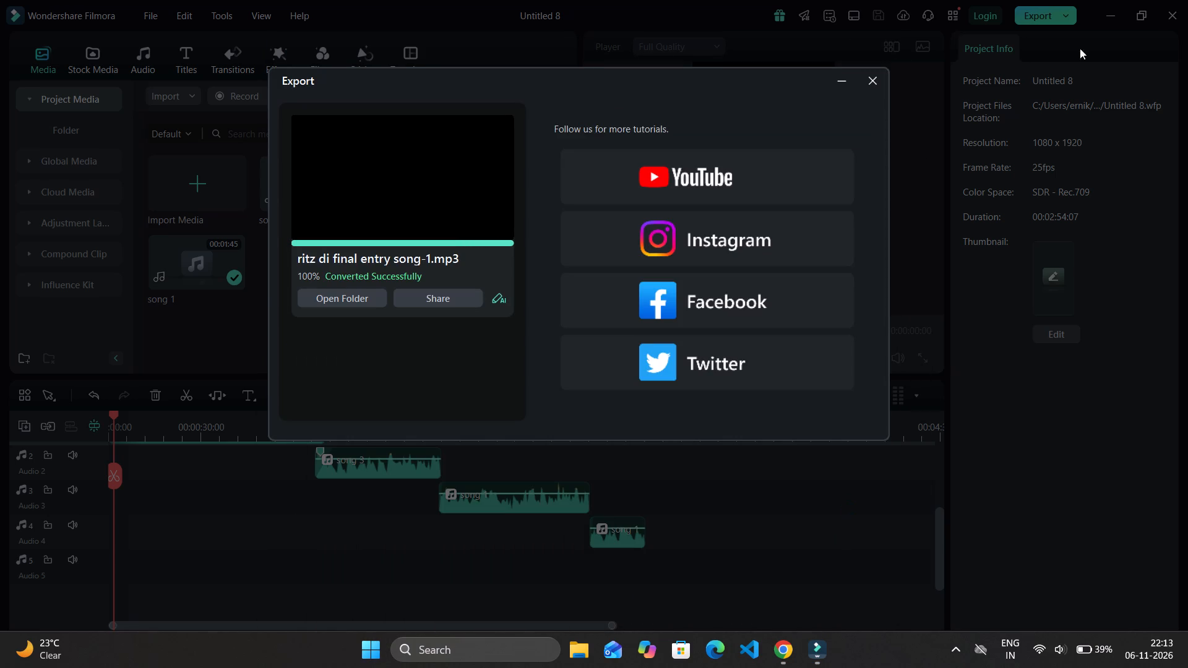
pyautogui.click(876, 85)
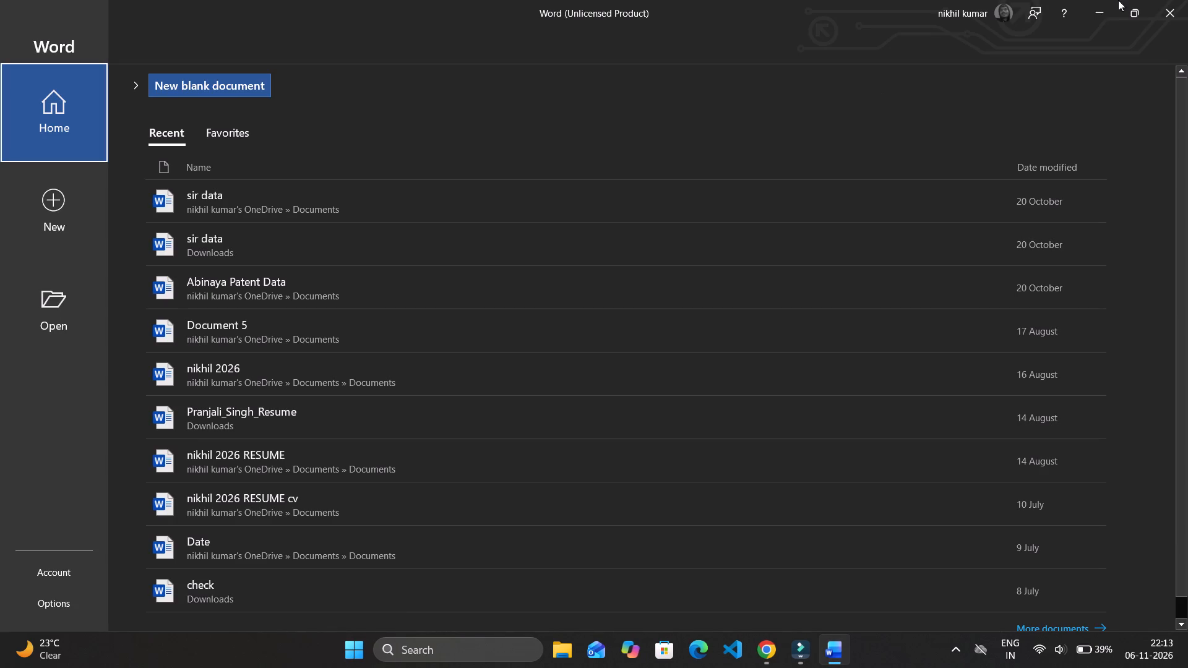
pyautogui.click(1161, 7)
# Close the finished export window and exit Filmora completely, including its start window.
pyautogui.click(1182, 11)
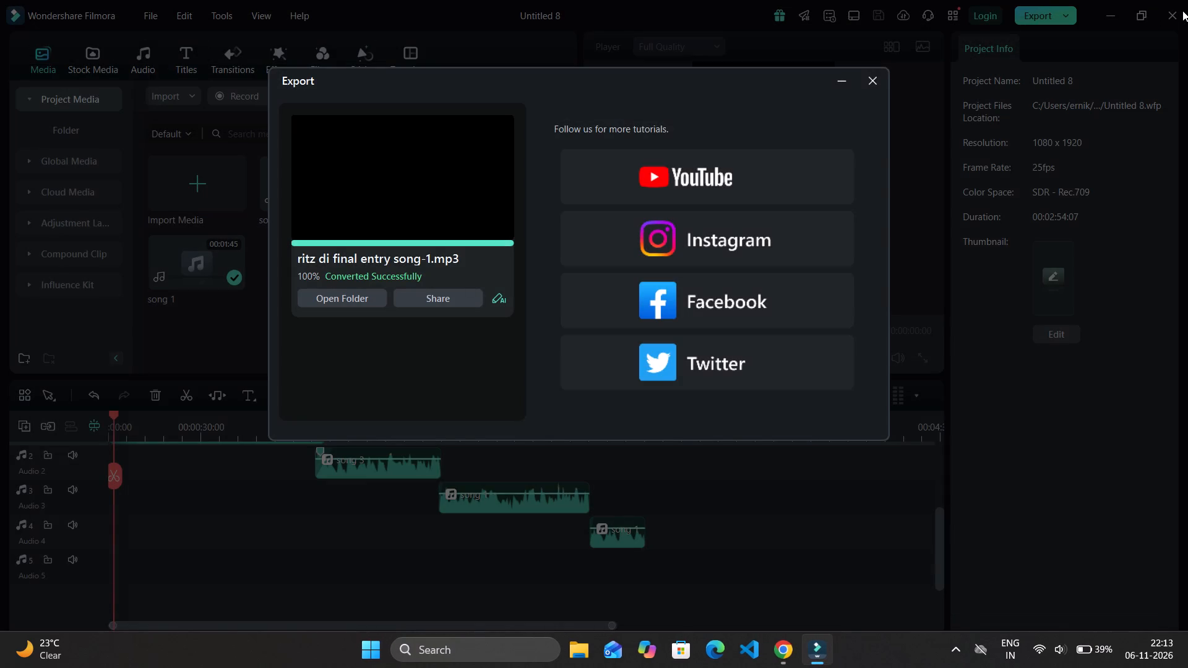
pyautogui.click(874, 74)
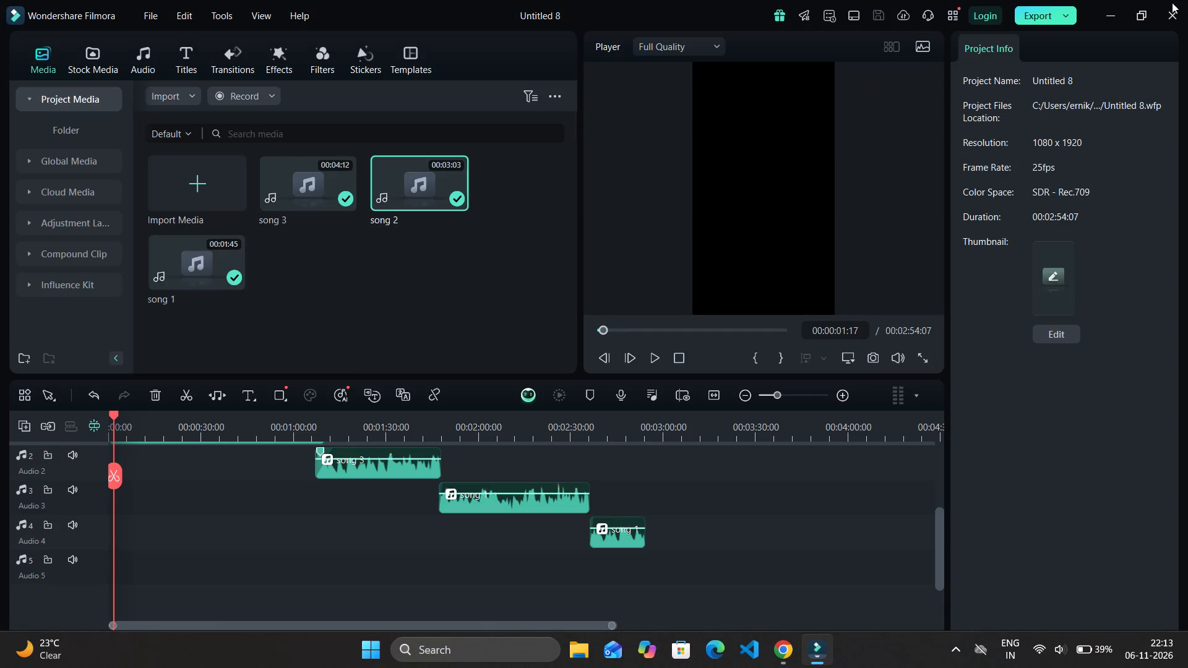
pyautogui.click(1172, 2)
pyautogui.click(1172, 22)
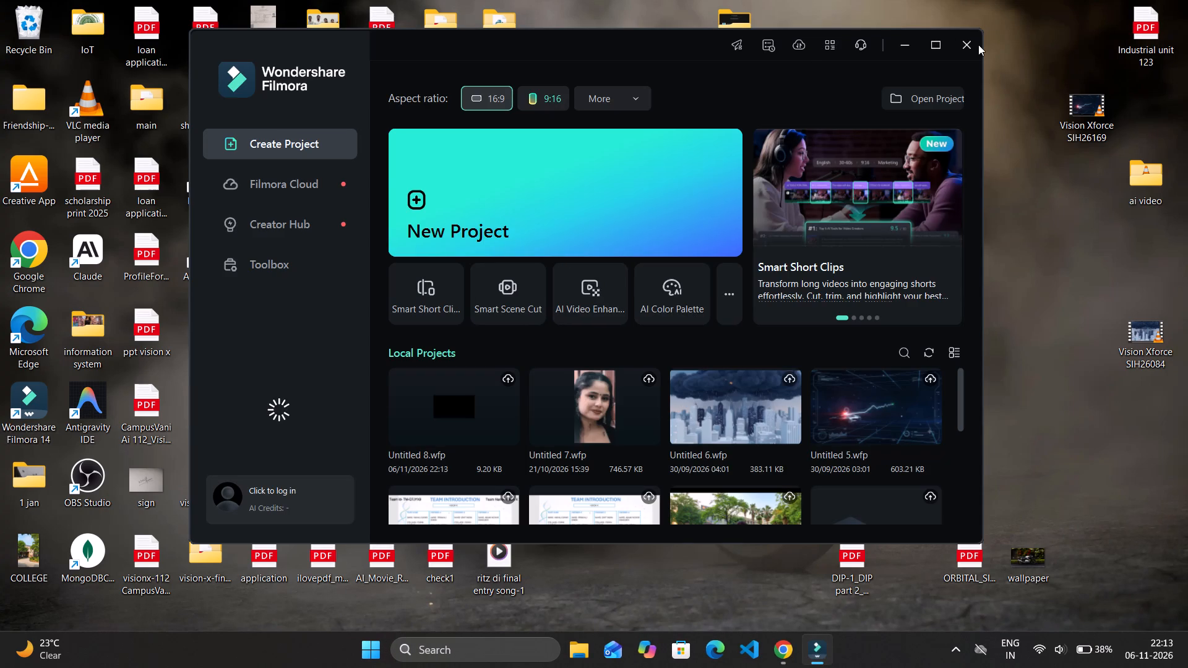
pyautogui.click(974, 46)
# Play the exported "ritz di final entry song-1" file from the desktop in Media Player and minimize the player.
pyautogui.doubleClick(515, 552)
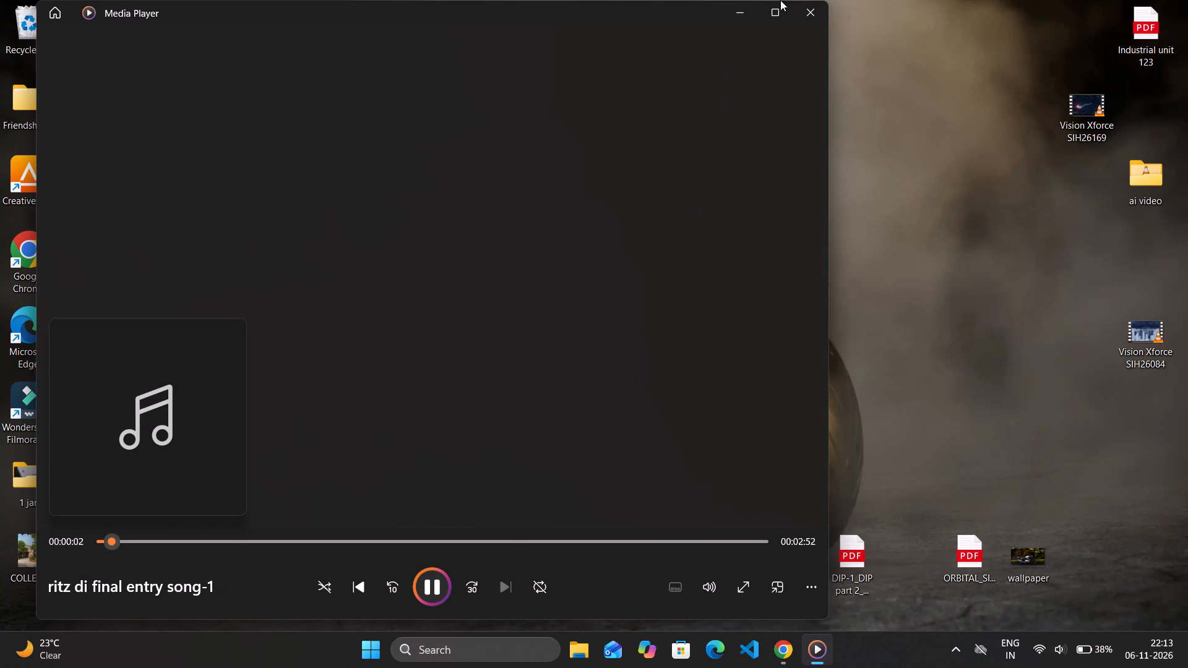
pyautogui.click(744, 12)
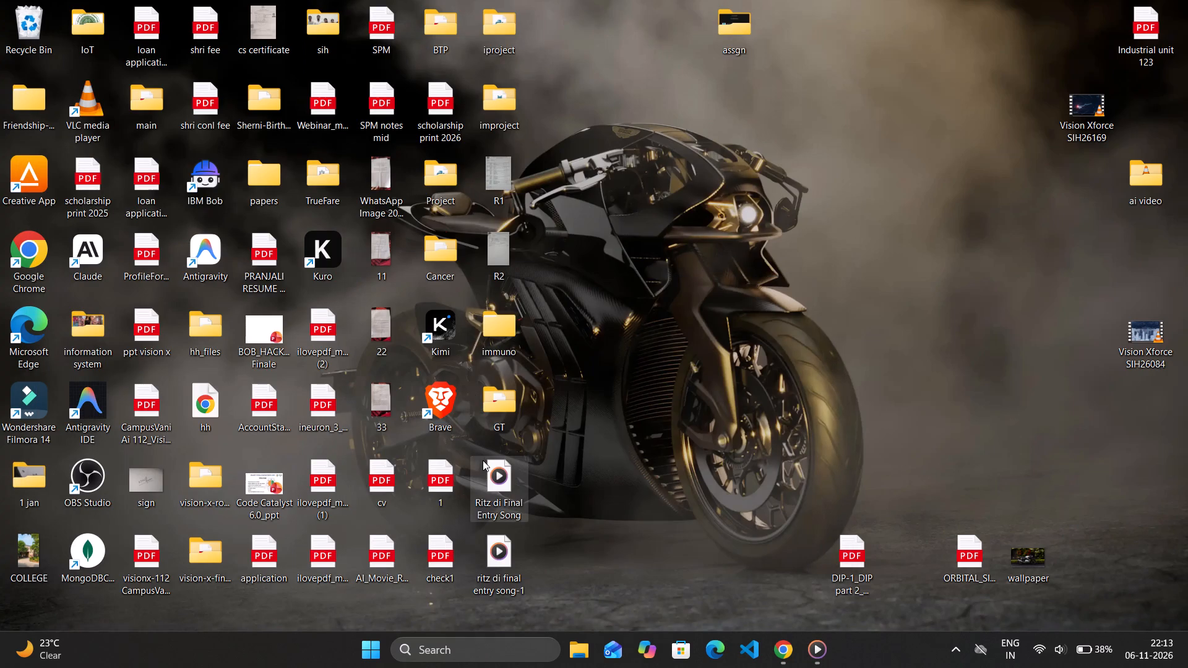
# Delete the older "Ritz di Final Entry Song" file from the desktop.
pyautogui.click(483, 462)
pyautogui.press('Delete')
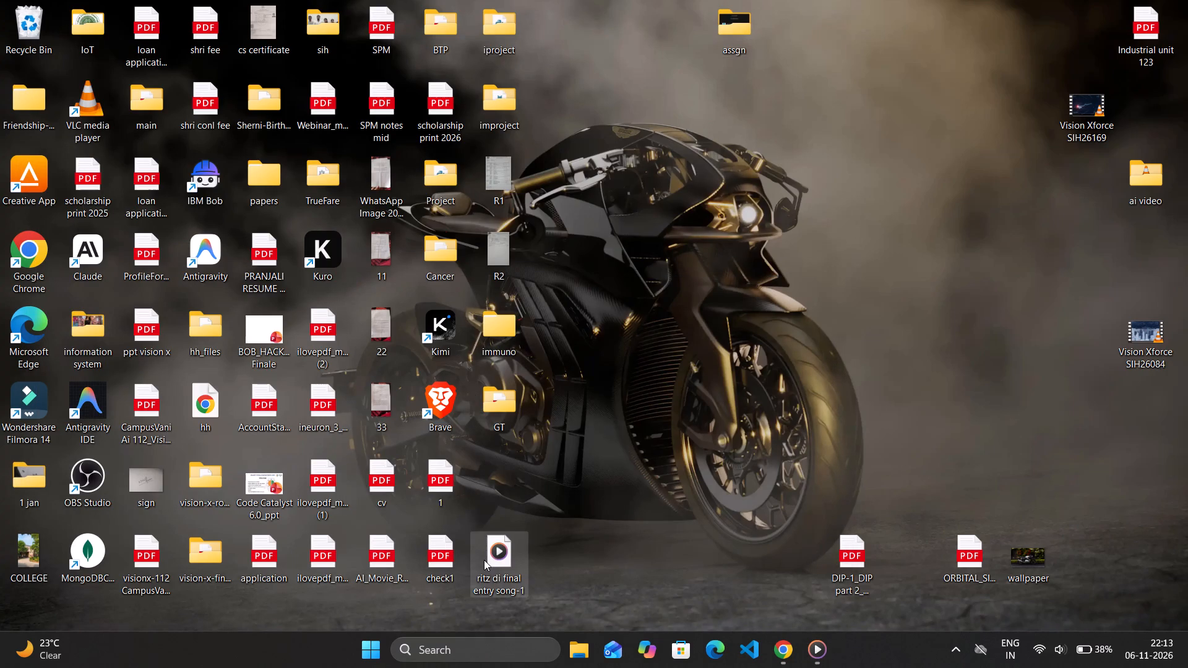
# Bring up the available file actions for "ritz di final entry song-1" on the desktop.
pyautogui.click(484, 560)
pyautogui.rightClick(484, 560)
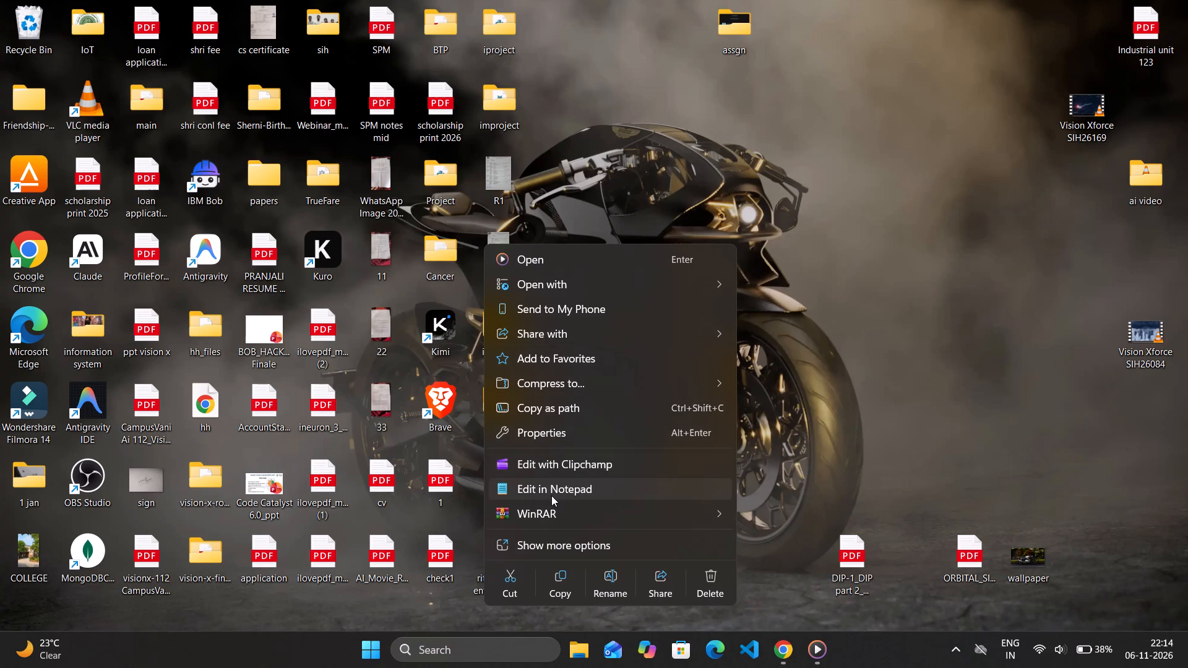
# Rename the exported song file on the desktop as "ritz di final entry song", removing the "-1" suffix.
pyautogui.click(616, 586)
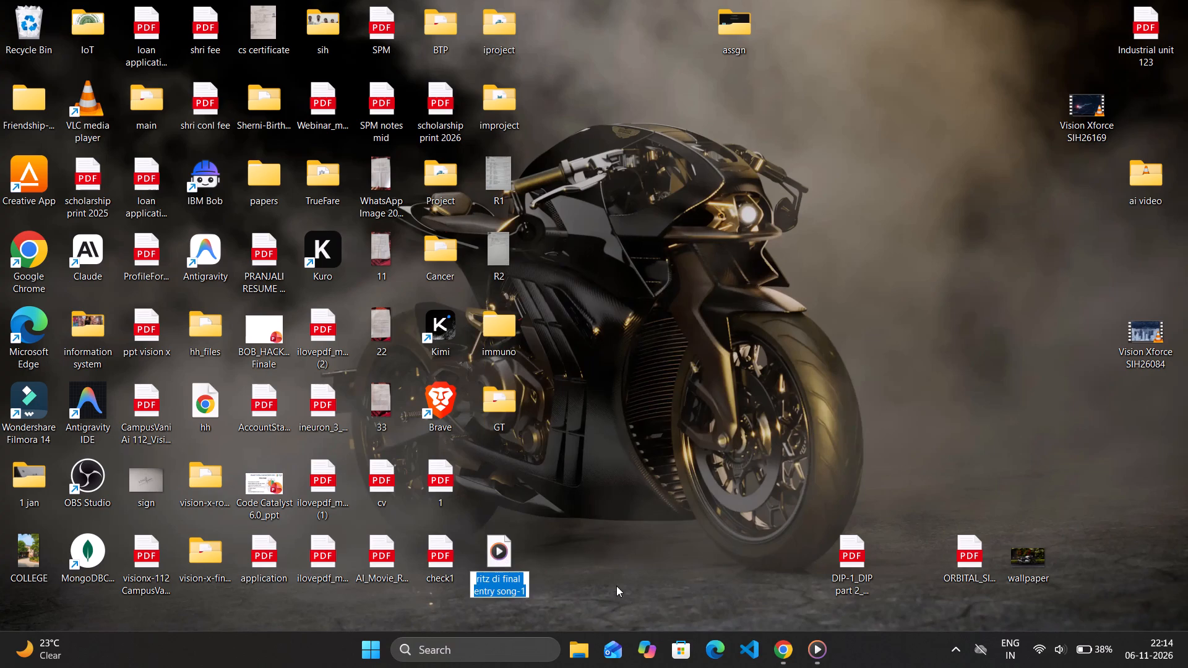
pyautogui.press('Right')
pyautogui.press('BackSpace')
pyautogui.press('BackSpace')
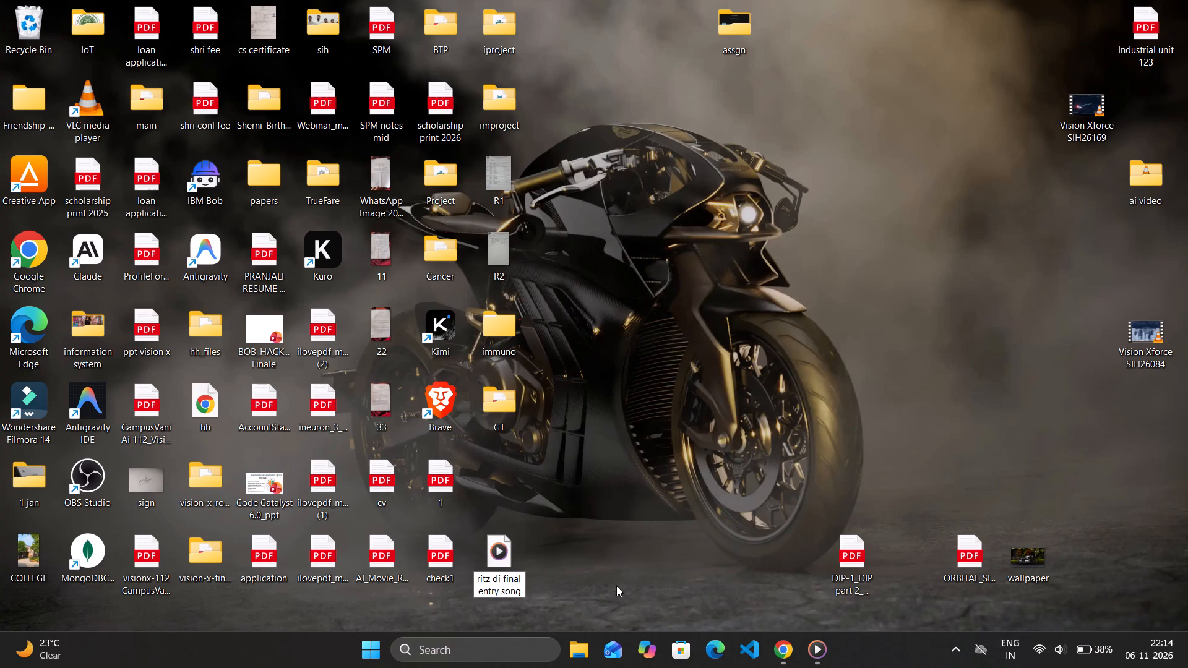
pyautogui.press('Return')
pyautogui.click(661, 431)
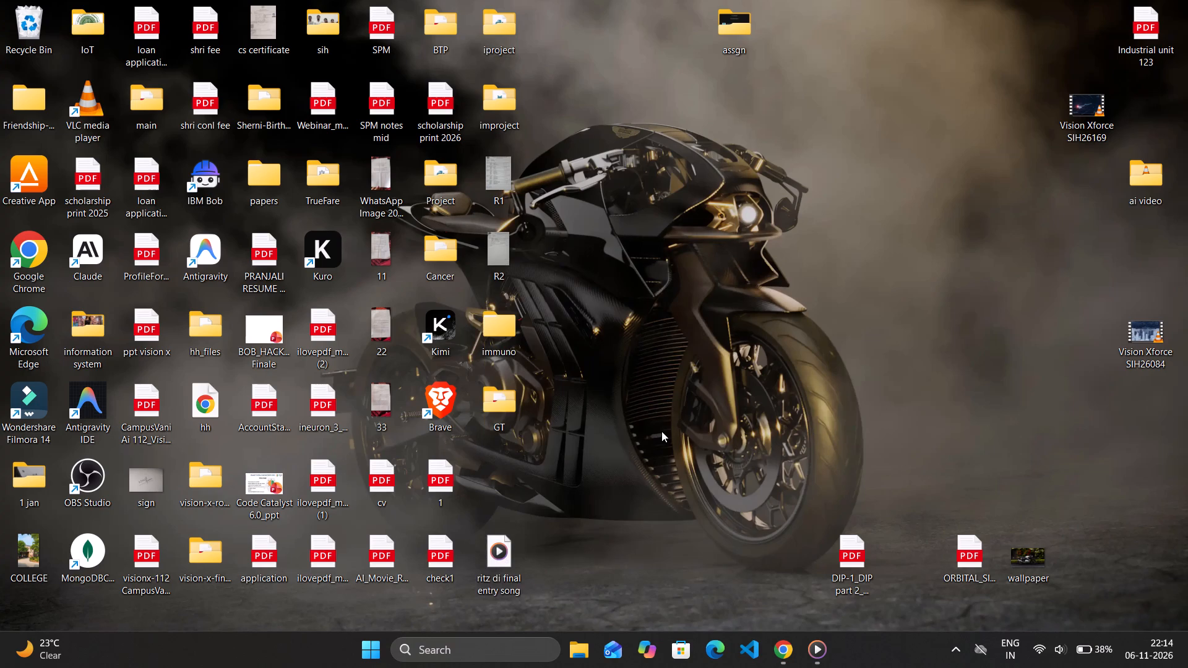
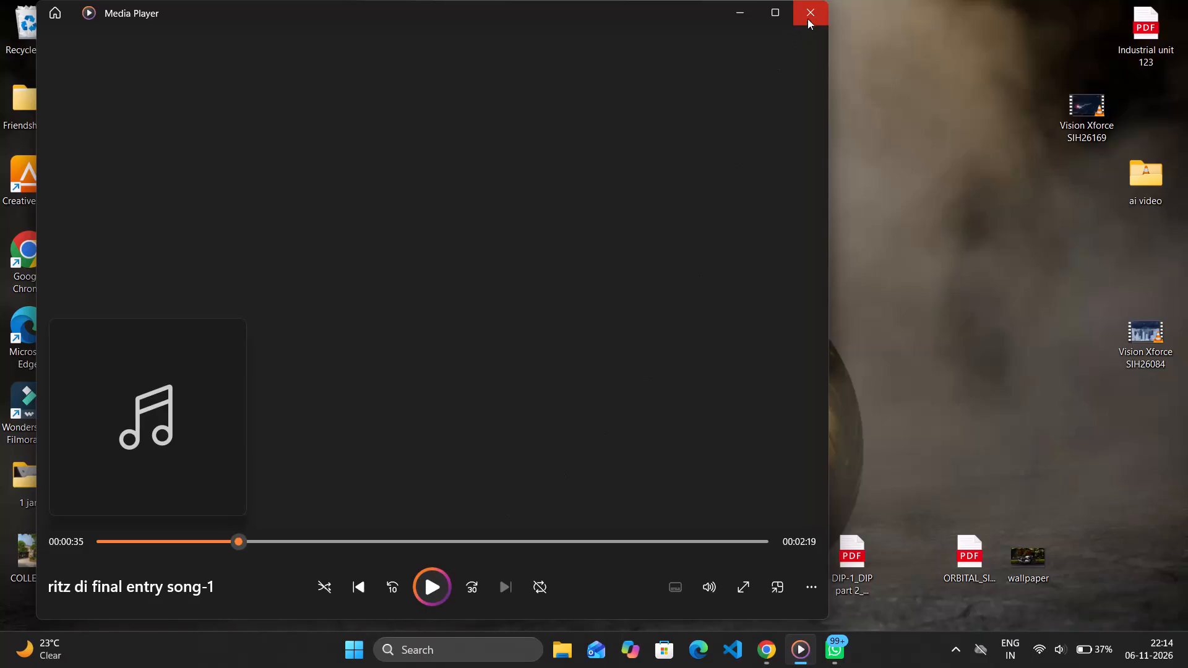
# Close the Media Player window that has "ritz di final entry song-1" loaded.
pyautogui.click(813, 14)
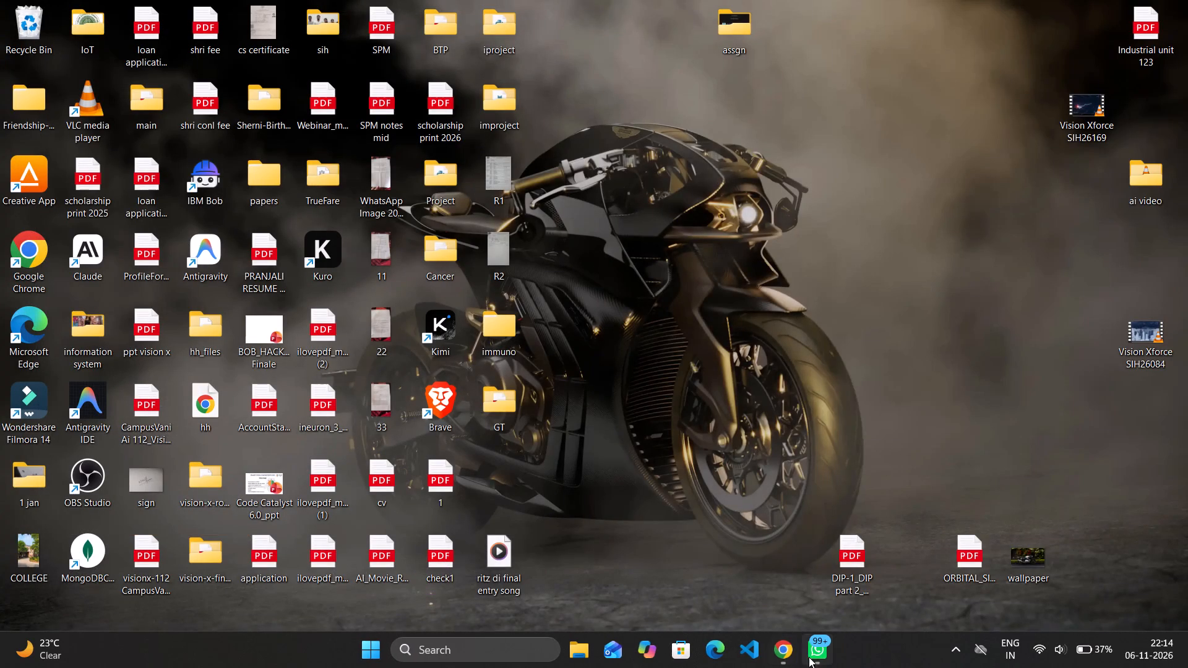
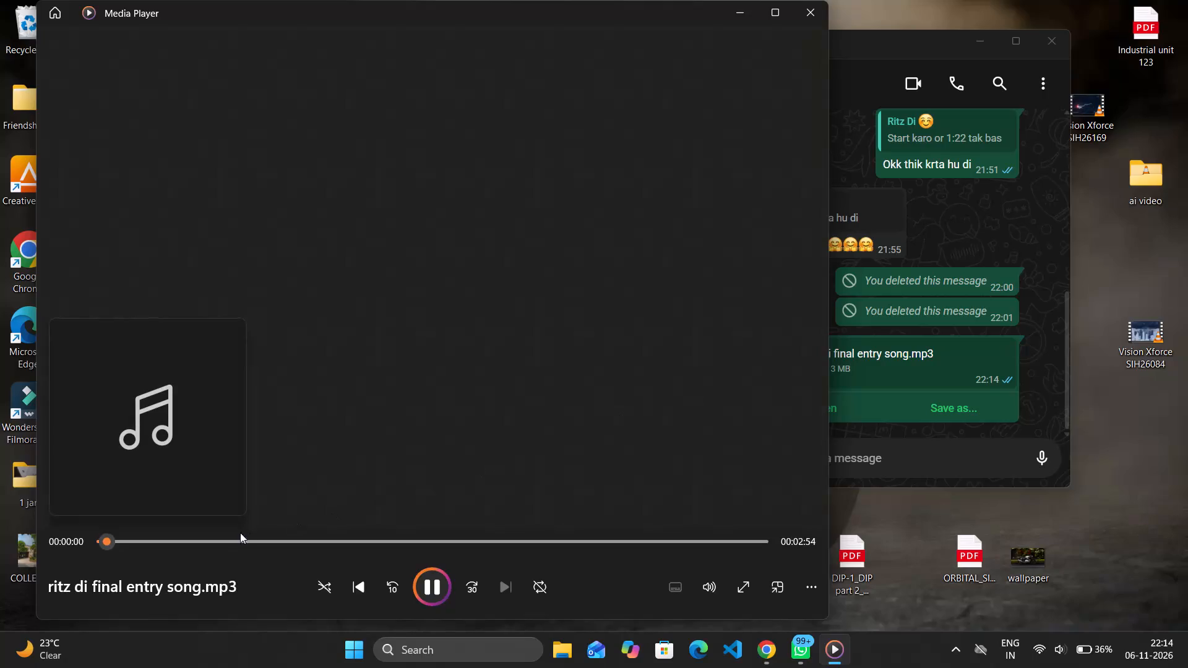
# Skip ahead to about 0:33 in the playing "ritz di final entry song.mp3" to check the audio there.
pyautogui.click(231, 536)
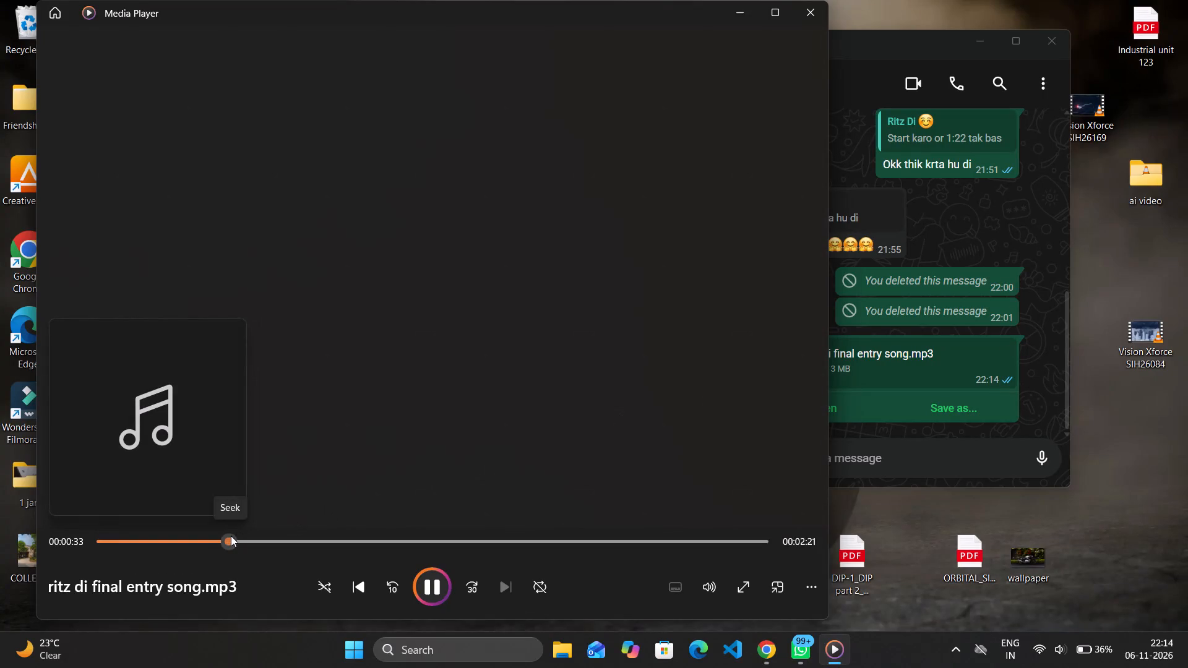
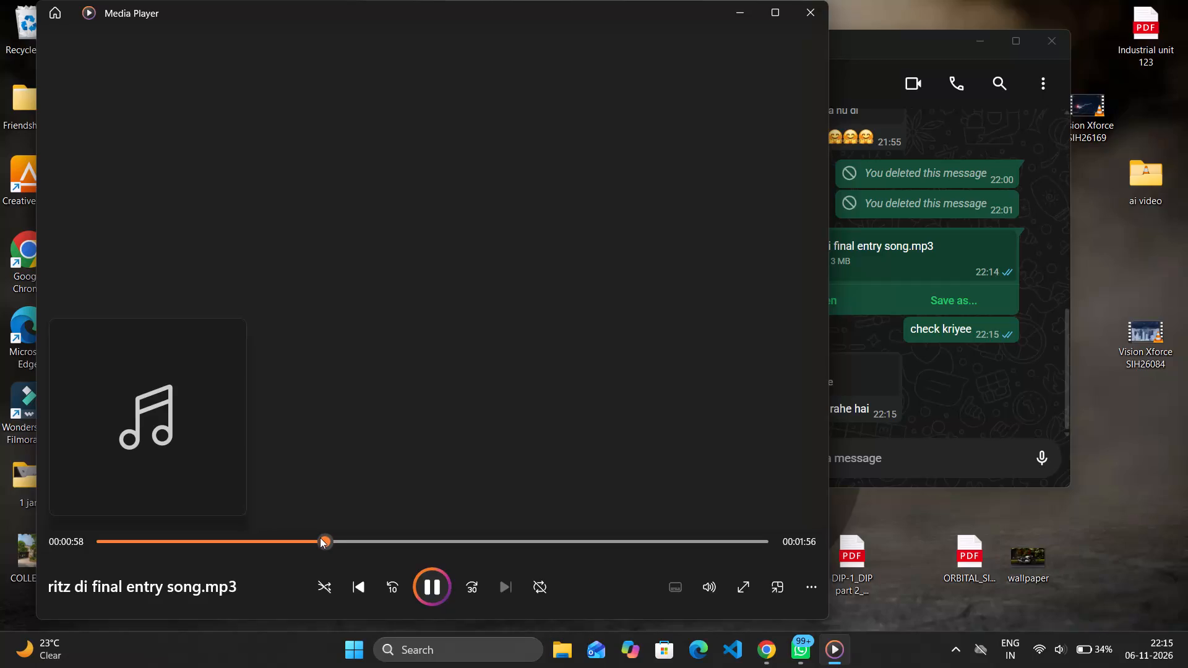
# Jump playback of "ritz di final entry song.mp3" back to about 47 seconds to listen to that part again.
pyautogui.click(288, 537)
pyautogui.click(281, 540)
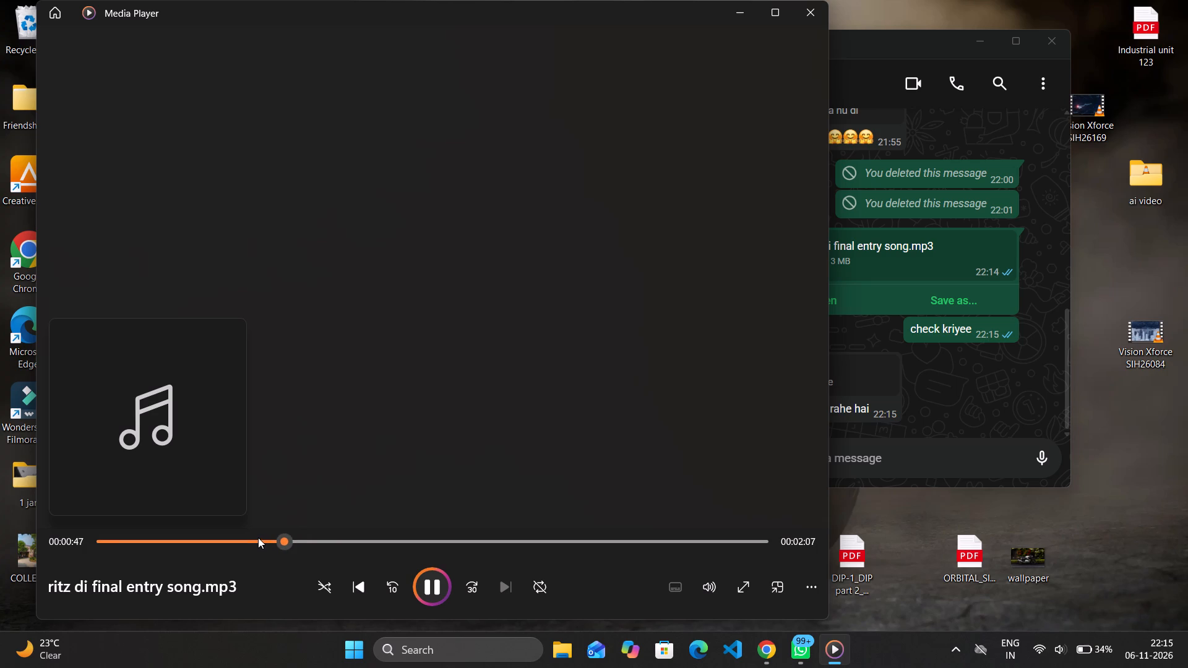